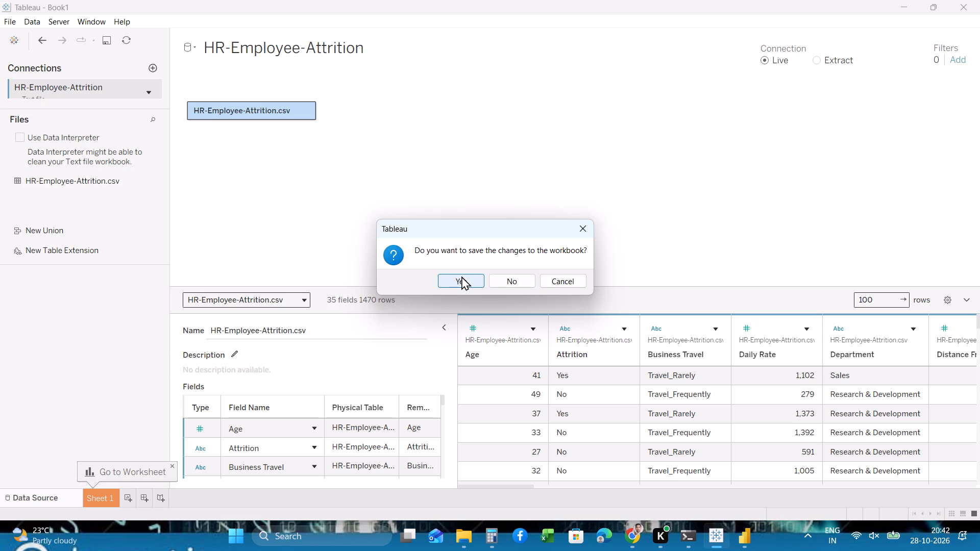
left_click(474, 283)
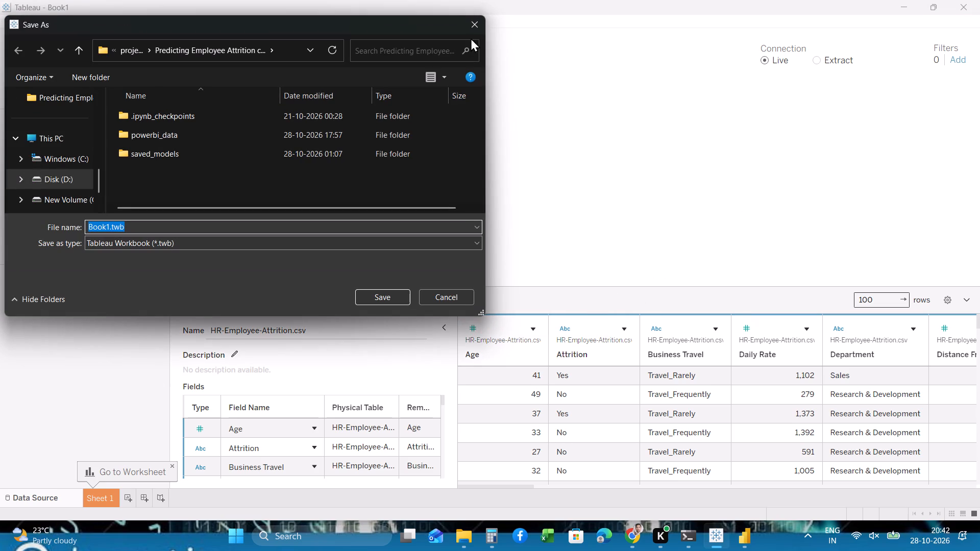
left_click(475, 25)
left_click(979, 0)
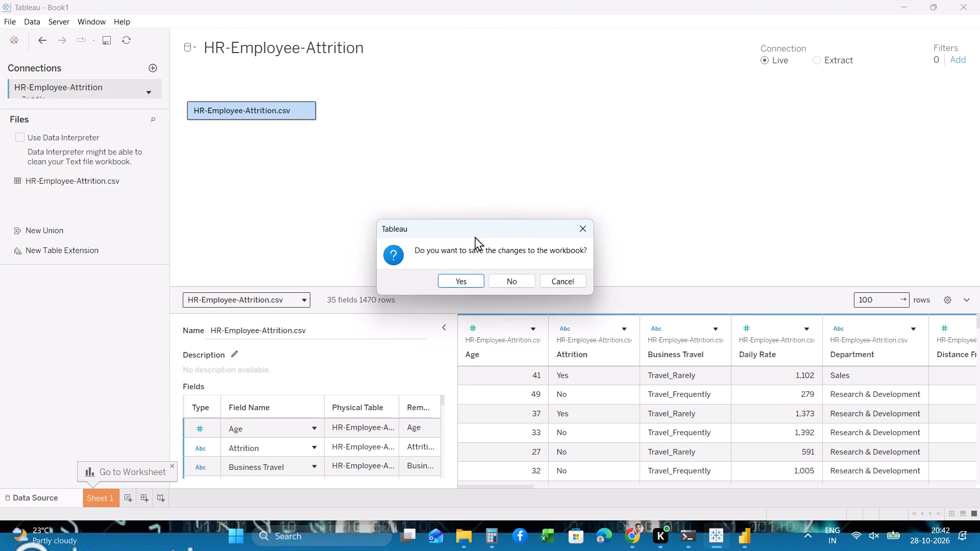
left_click(505, 282)
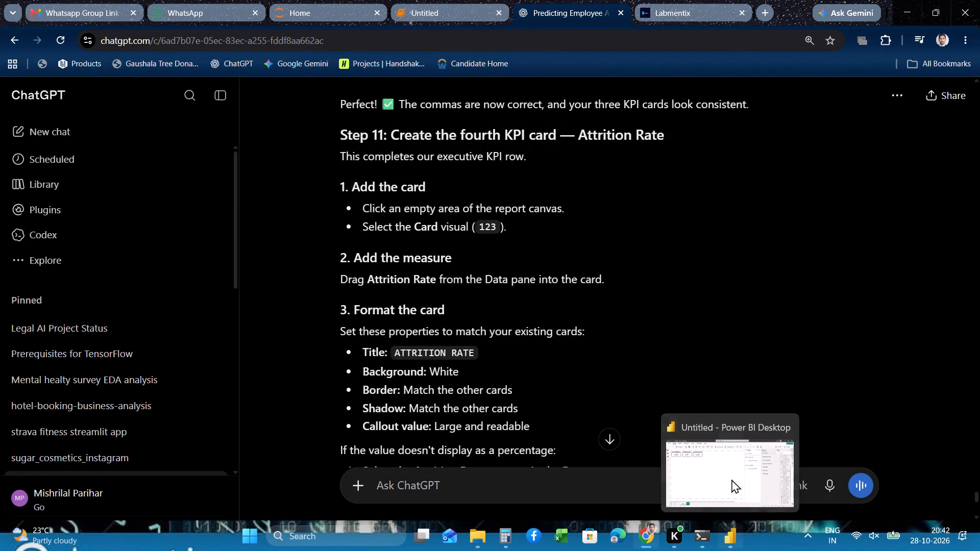
In Power BI Desktop, duplicate the EMPLOYEES STAYED card and place the copy beside the original, aligned with the KPI row.
left_click(726, 456)
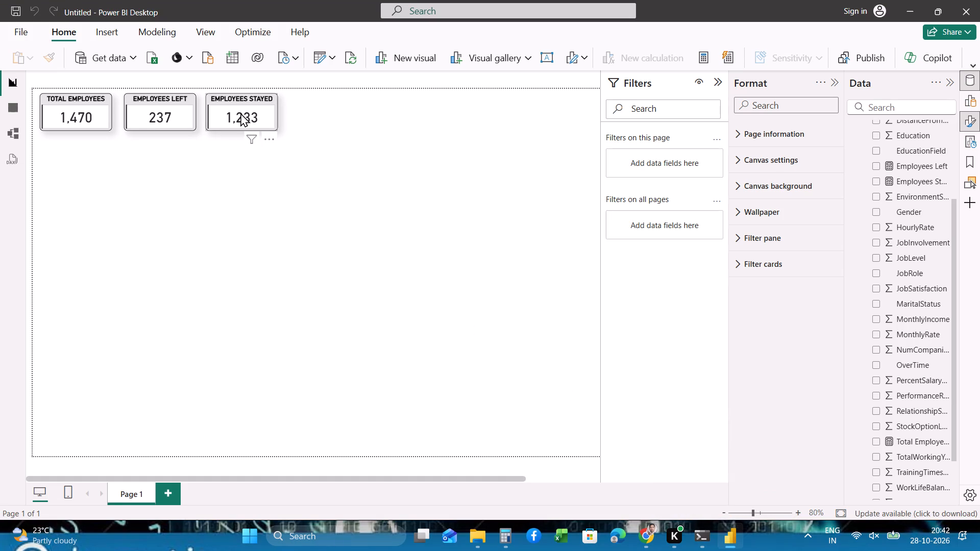
left_click(240, 112)
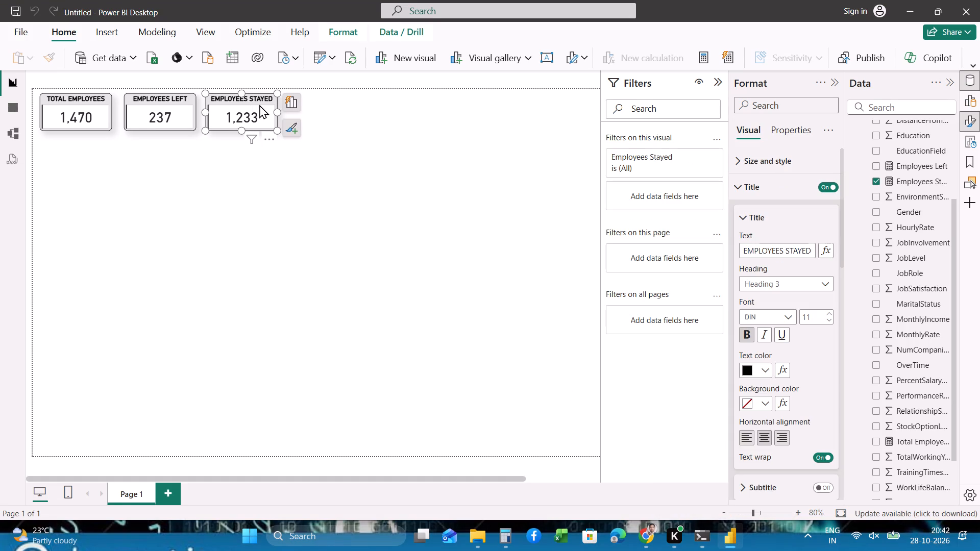
key("ctrl+c")
key("ctrl+v")
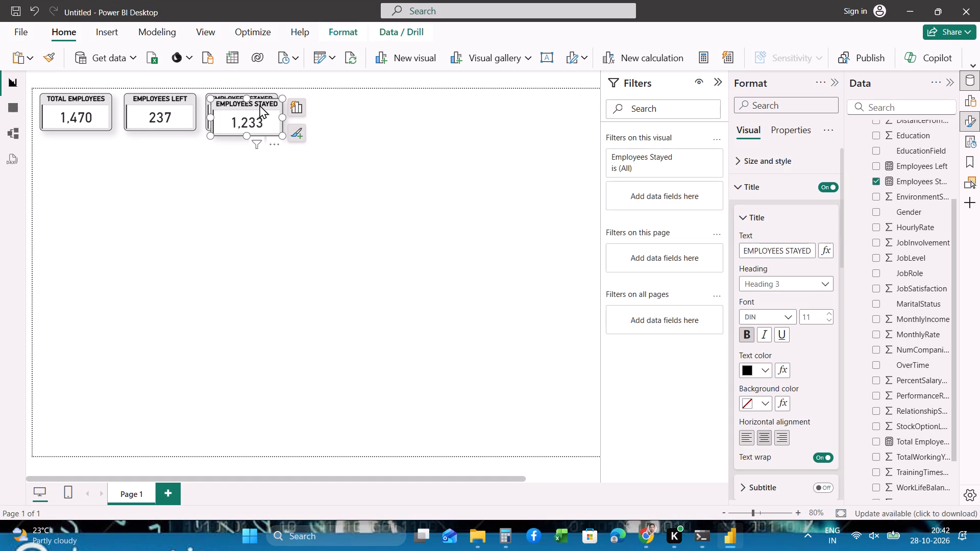
left_click_drag(259, 105, 340, 105)
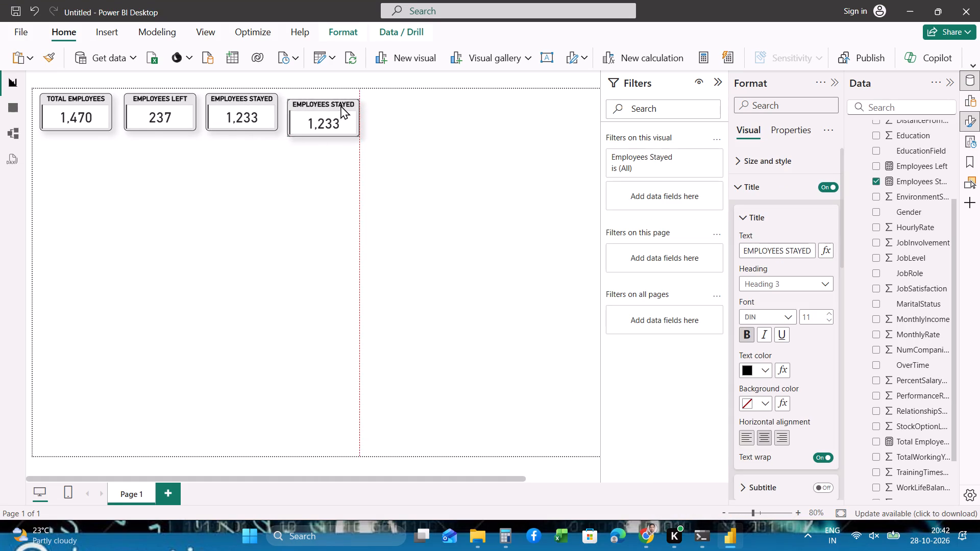
left_click_drag(340, 105, 340, 101)
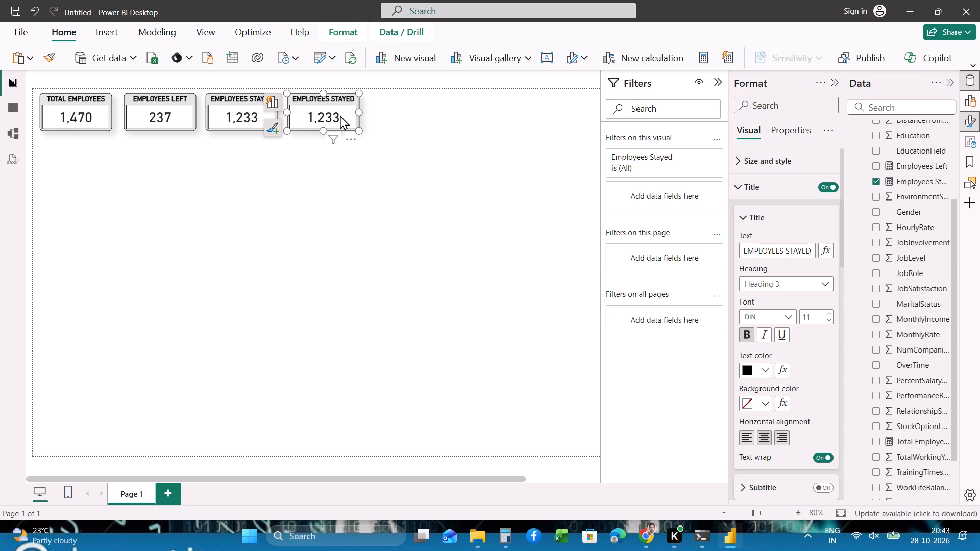
left_click(430, 172)
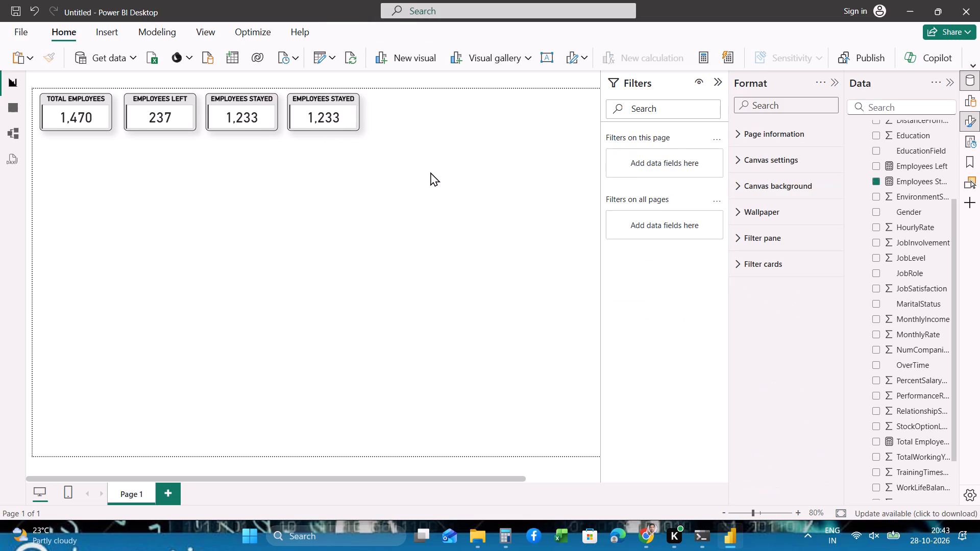
Change the title text of the duplicated fourth card to ATTRITION RATE.
left_click(335, 94)
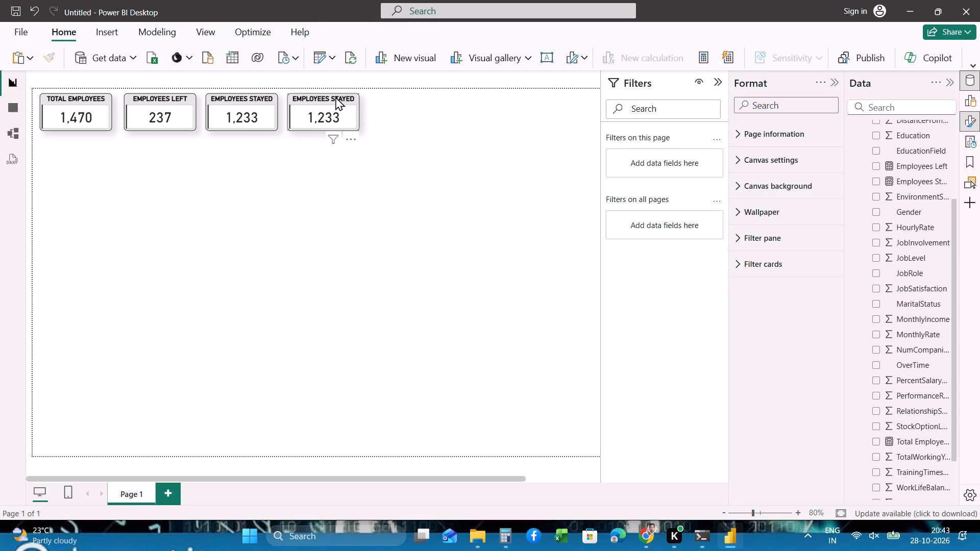
left_click(335, 98)
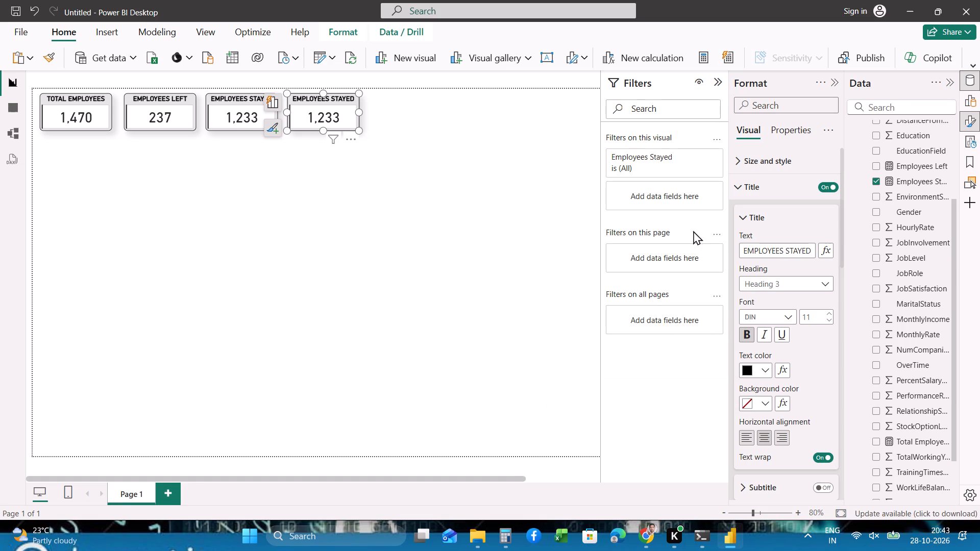
left_click(773, 254)
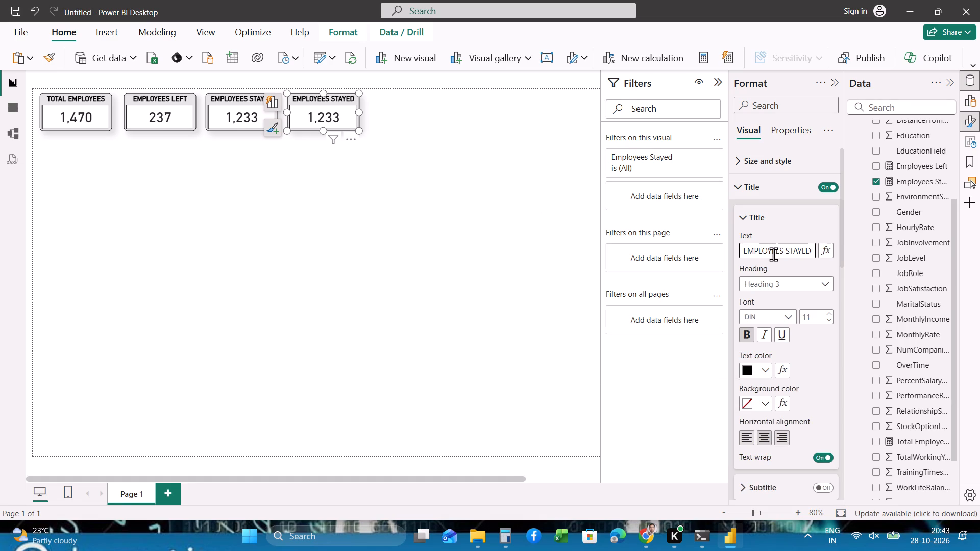
key("ctrl+a")
key("ctrl+v")
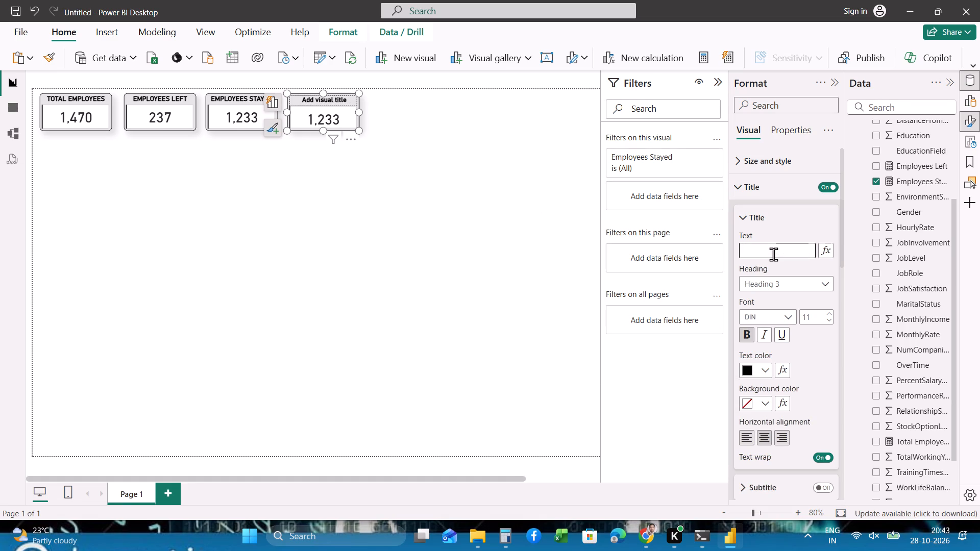
key("super+v")
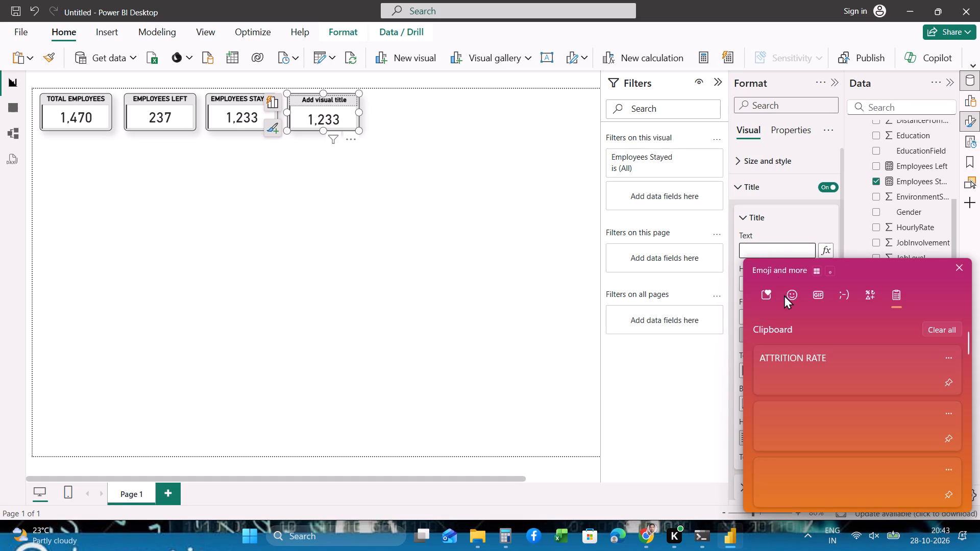
left_click(810, 367)
key("ctrl+v")
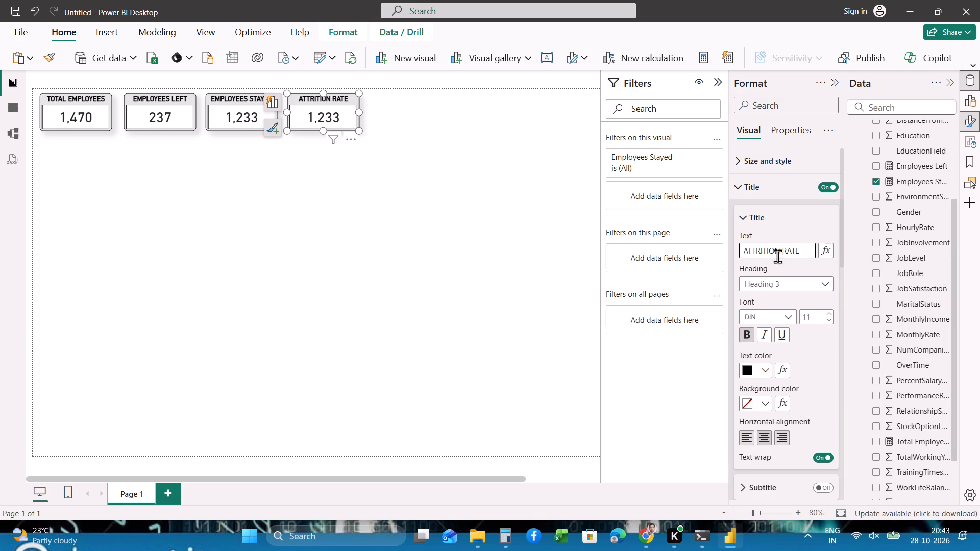
key("super+v")
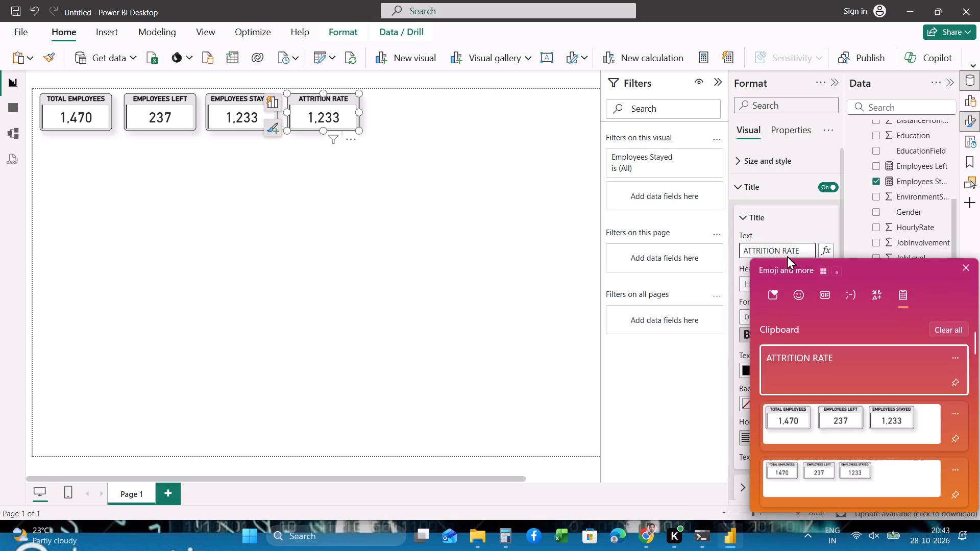
left_click(499, 235)
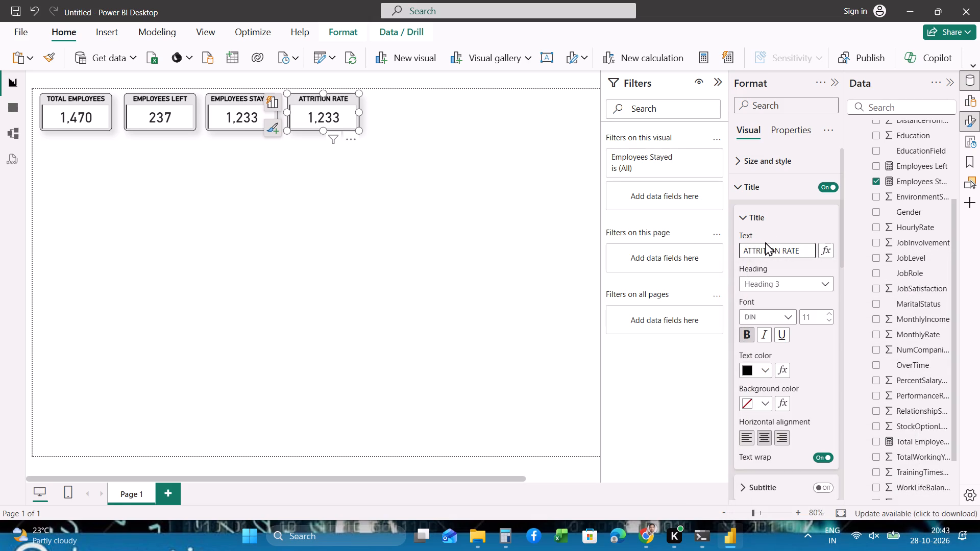
left_click(810, 346)
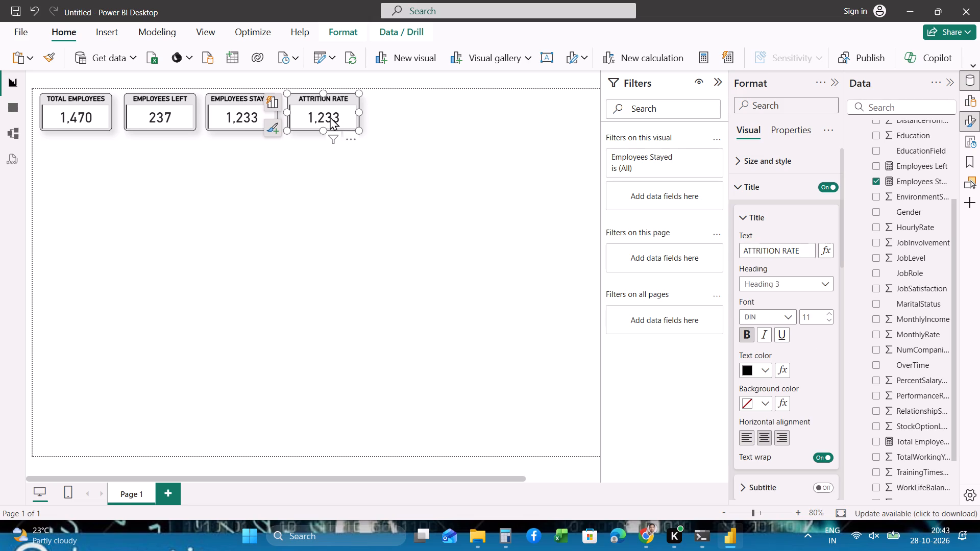
Replace the Employees Stayed measure in the ATTRITION RATE card with the Attrition Rate measure.
left_click(329, 116)
left_click(275, 105)
left_click(228, 199)
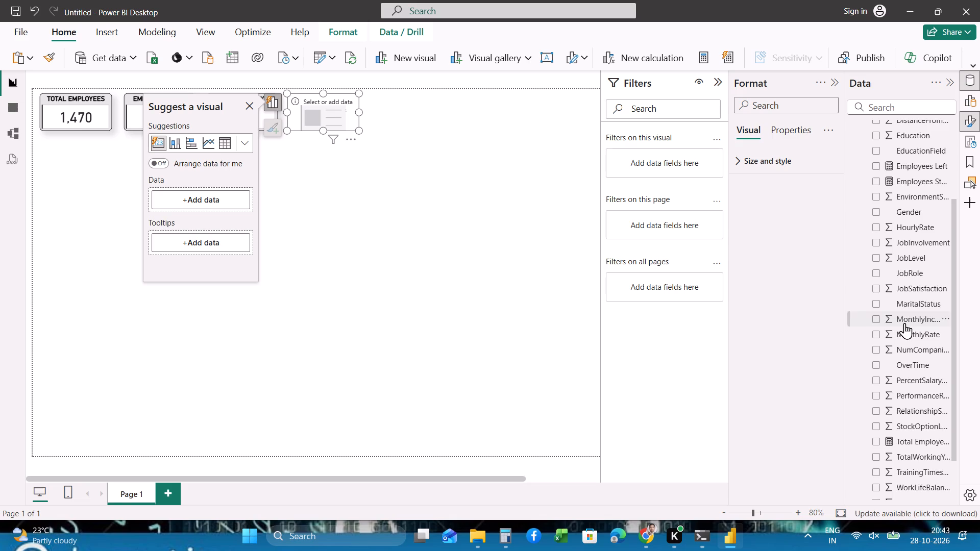
scroll(904, 323, "up", 4)
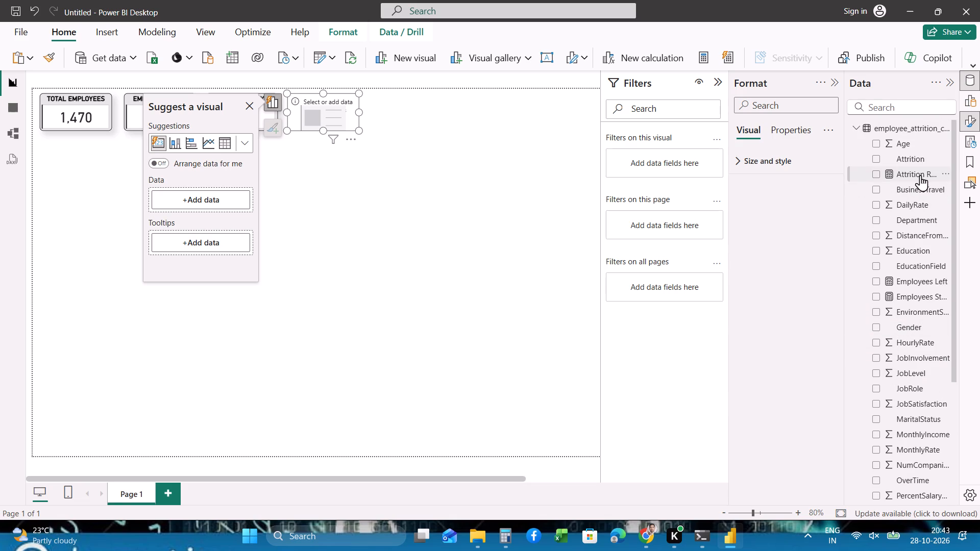
left_click_drag(920, 175, 219, 208)
scroll(404, 146, "left", 3)
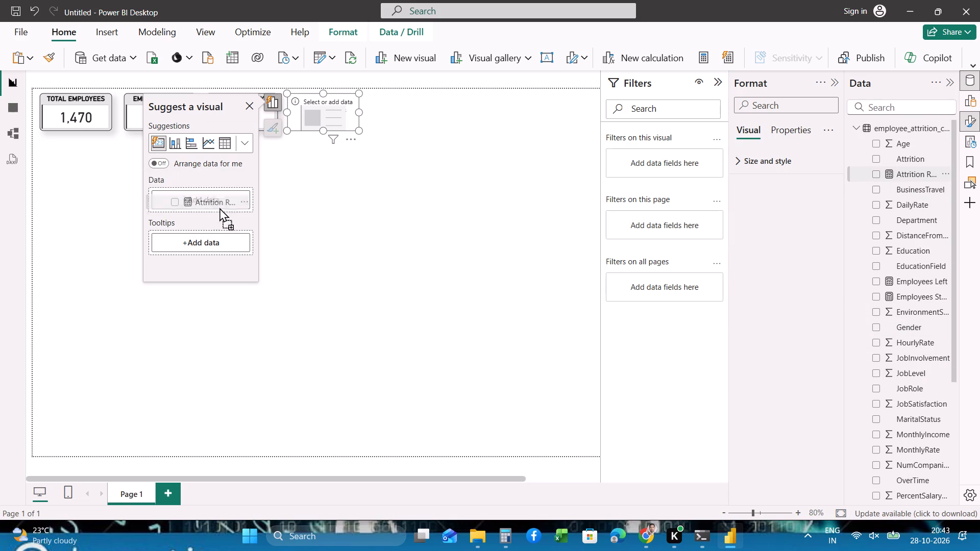
left_click_drag(219, 208, 216, 204)
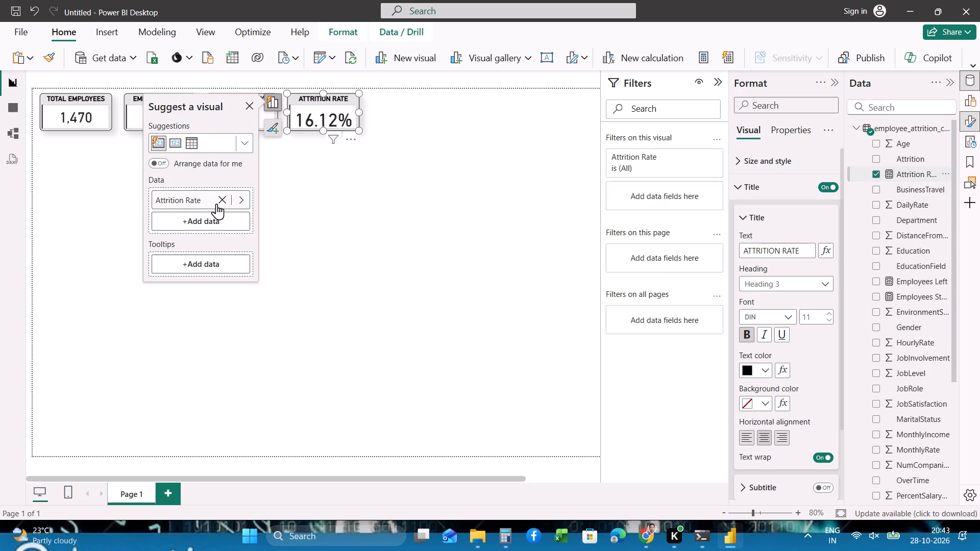
Set the font size of the ATTRITION RATE card's value to 23.
left_click(333, 115)
scroll(806, 305, "down", 1)
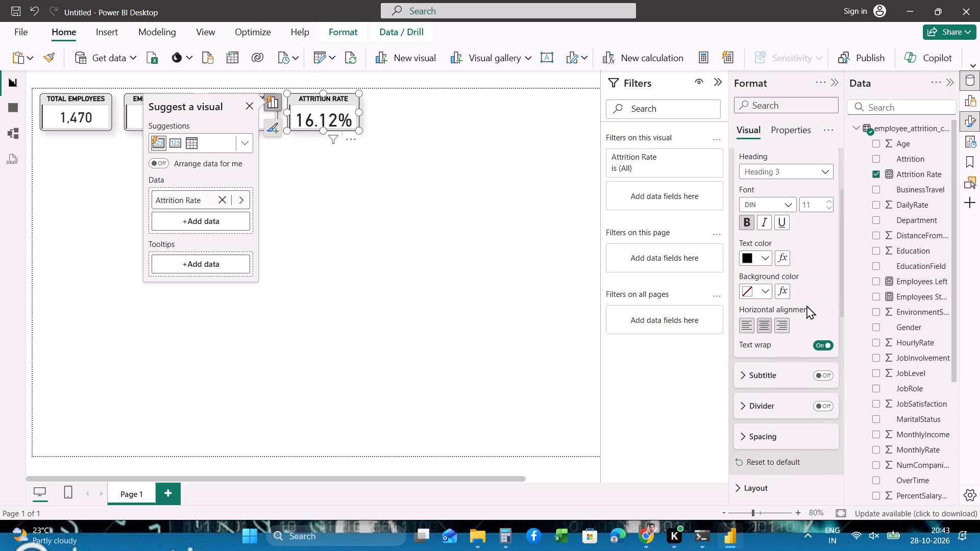
scroll(806, 305, "down", 5)
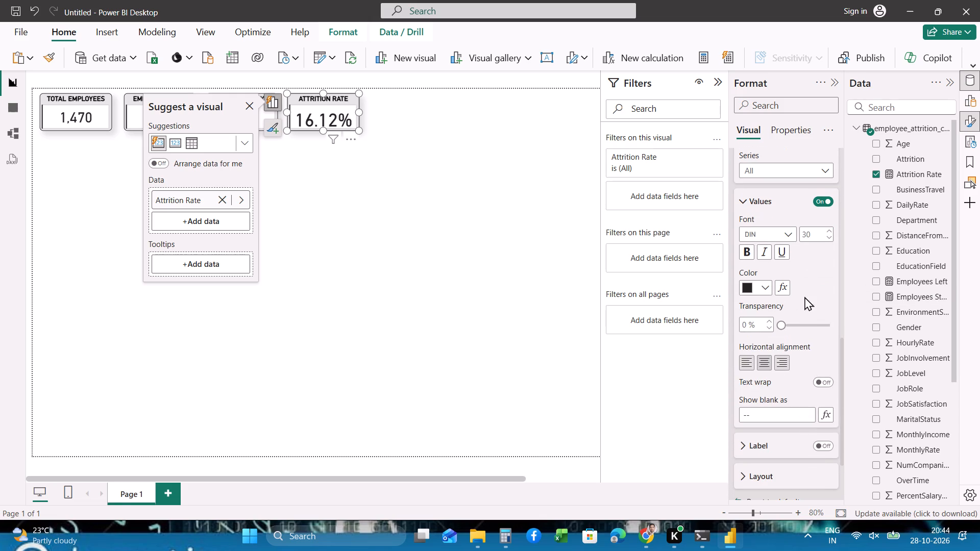
left_click(807, 234)
type("23")
key("Return")
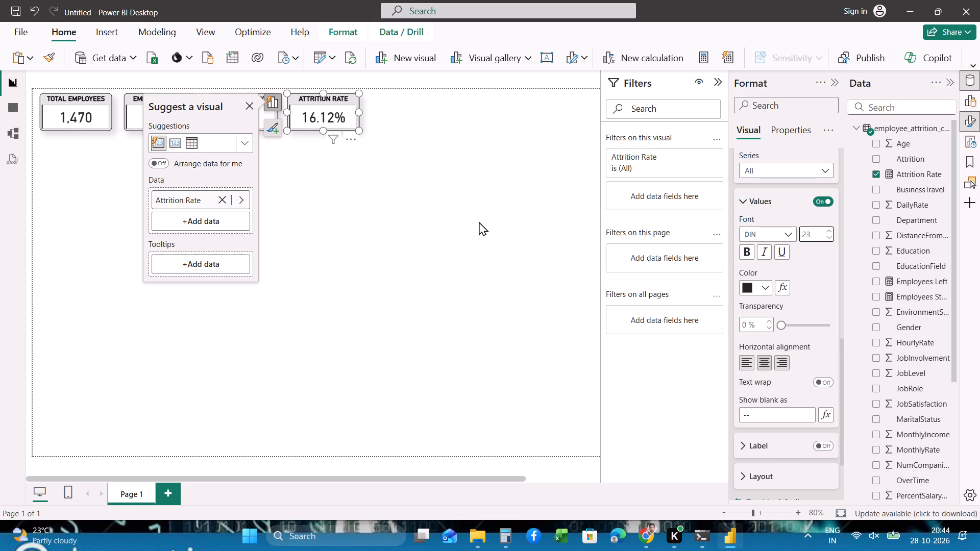
left_click(445, 216)
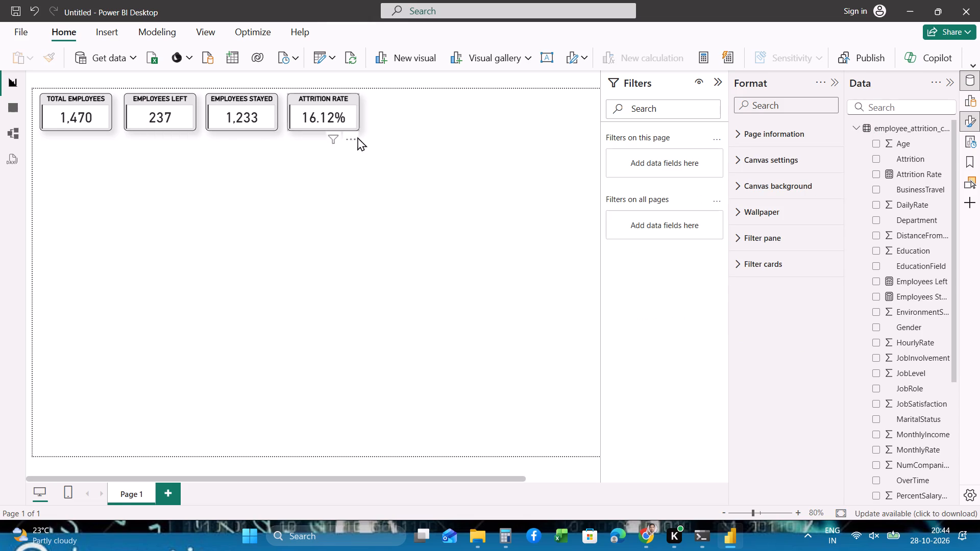
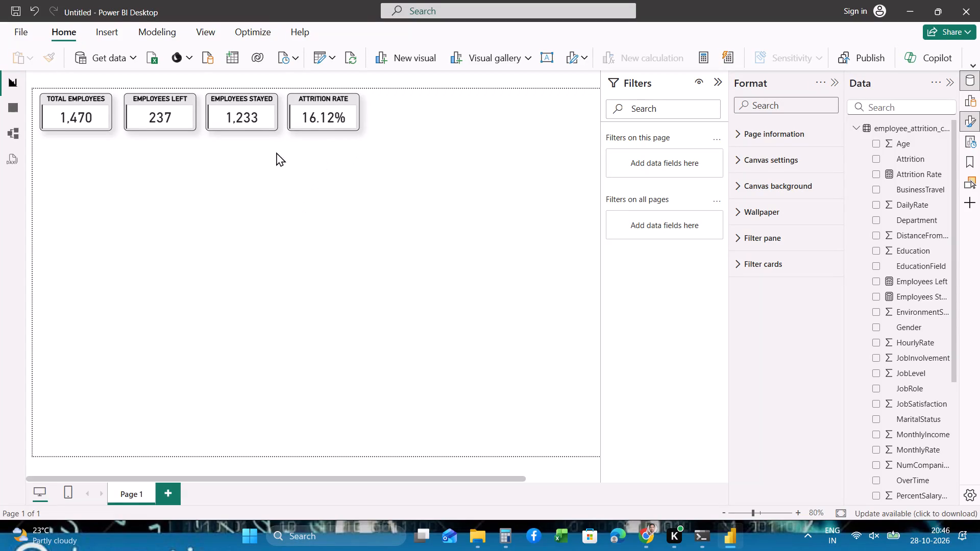
Capture a screenshot of the report canvas area containing the four KPI cards.
left_click(257, 114)
left_click(183, 170)
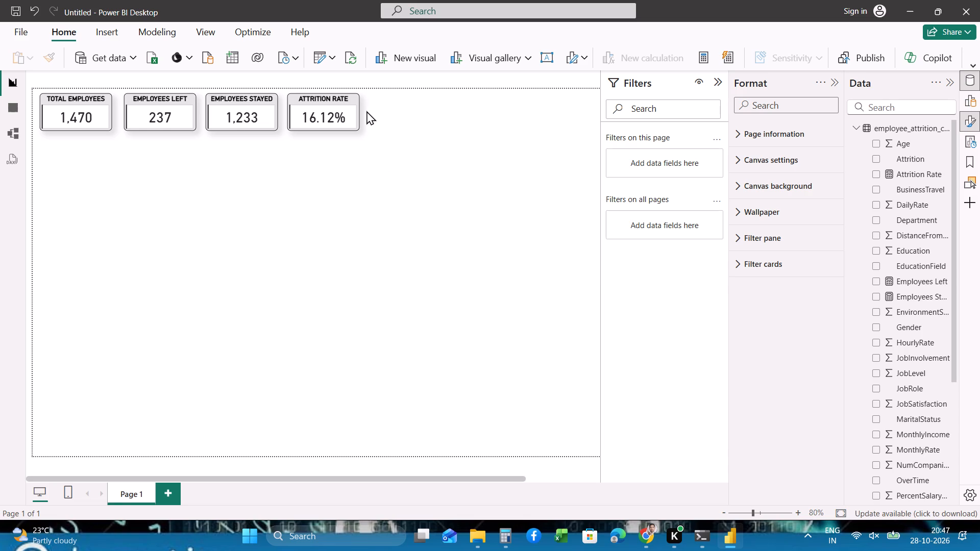
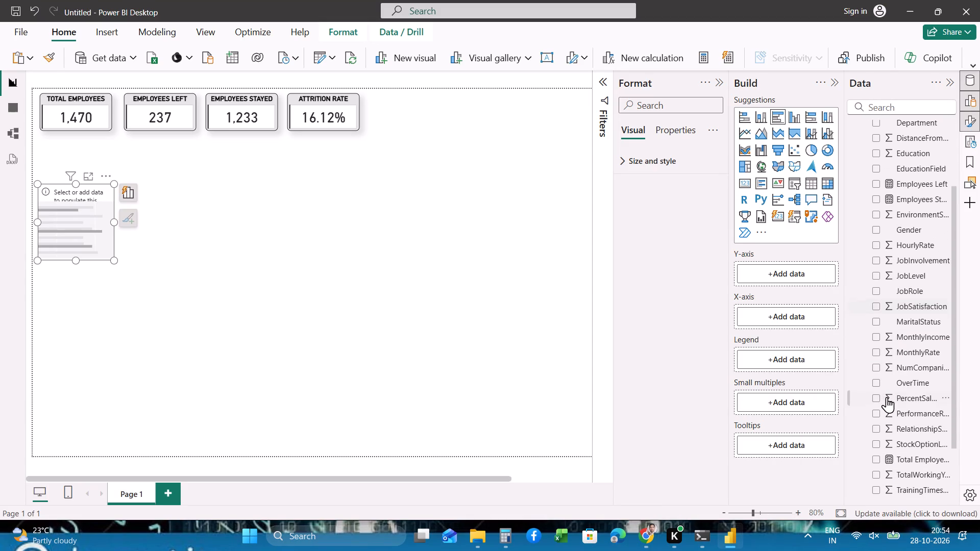
scroll(887, 397, "down", 4)
scroll(887, 397, "up", 6)
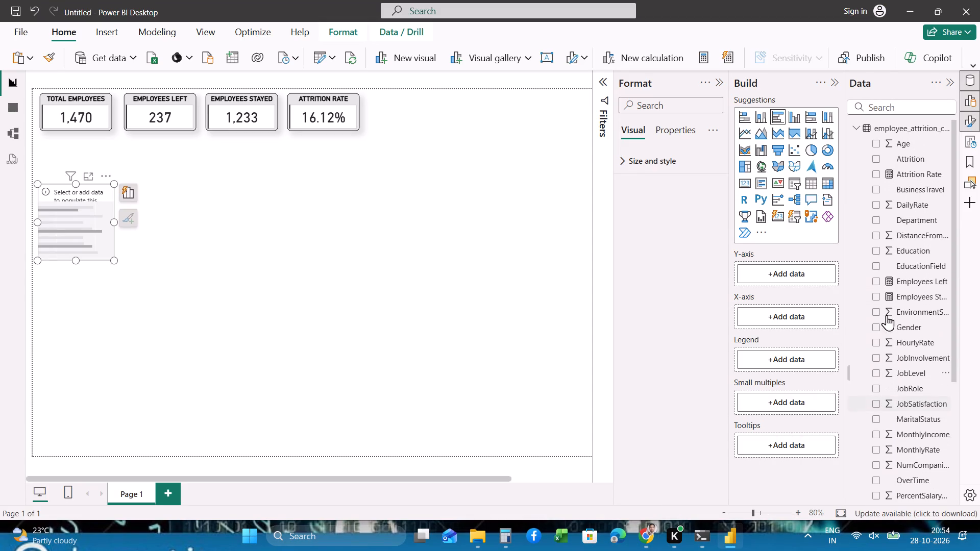
left_click_drag(912, 218, 791, 273)
left_click_drag(791, 273, 789, 273)
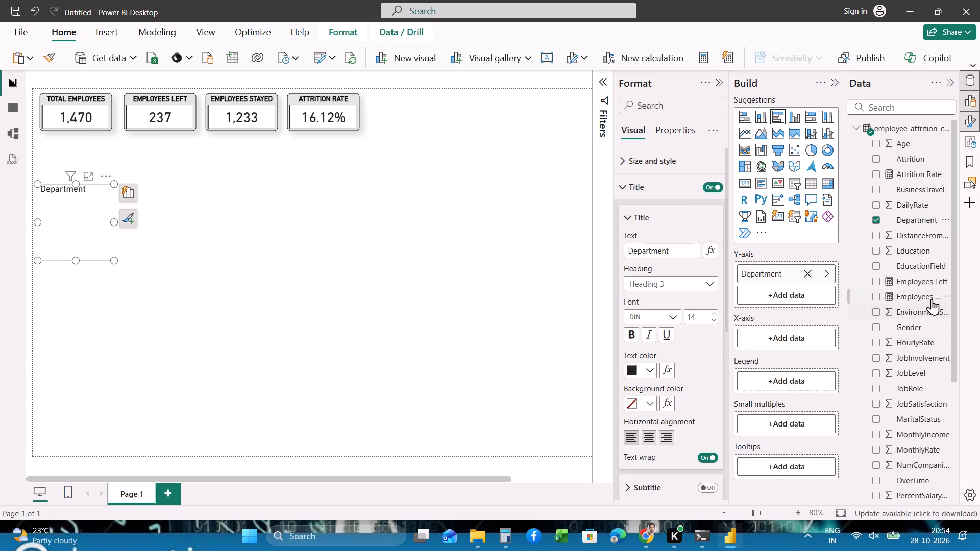
left_click_drag(914, 283, 912, 285)
left_click_drag(912, 285, 798, 343)
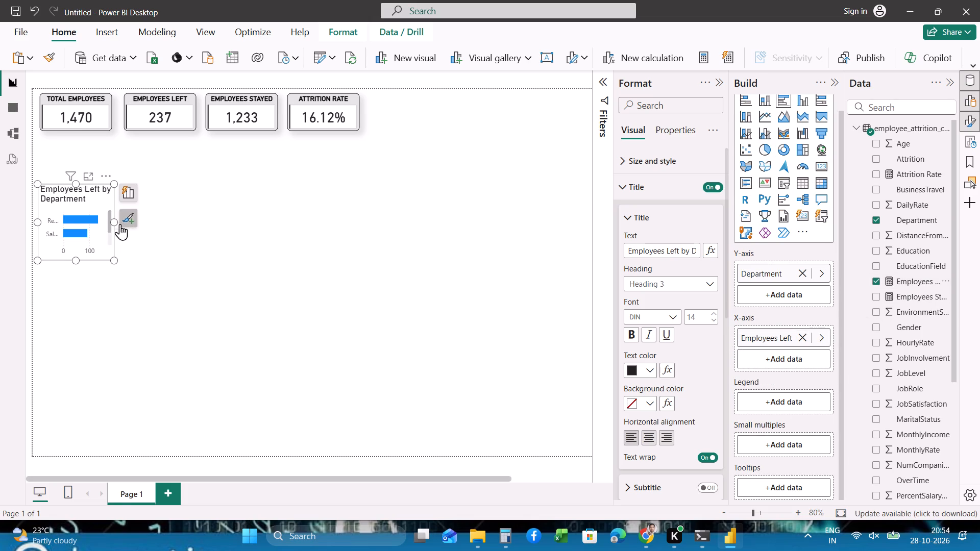
Widen the Employees Left by Department chart until its edge lines up with the start of the Attrition Rate card.
left_click_drag(115, 221, 239, 210)
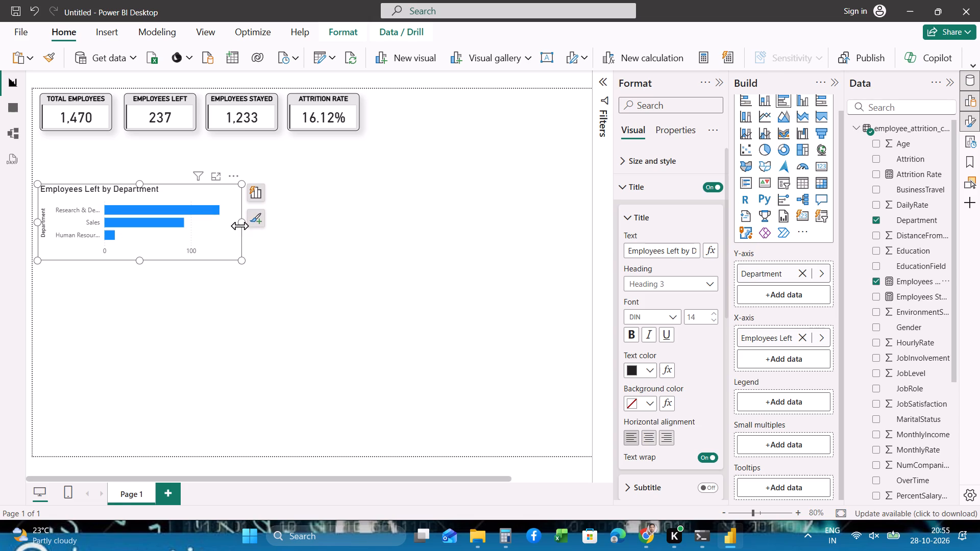
left_click_drag(241, 222, 282, 226)
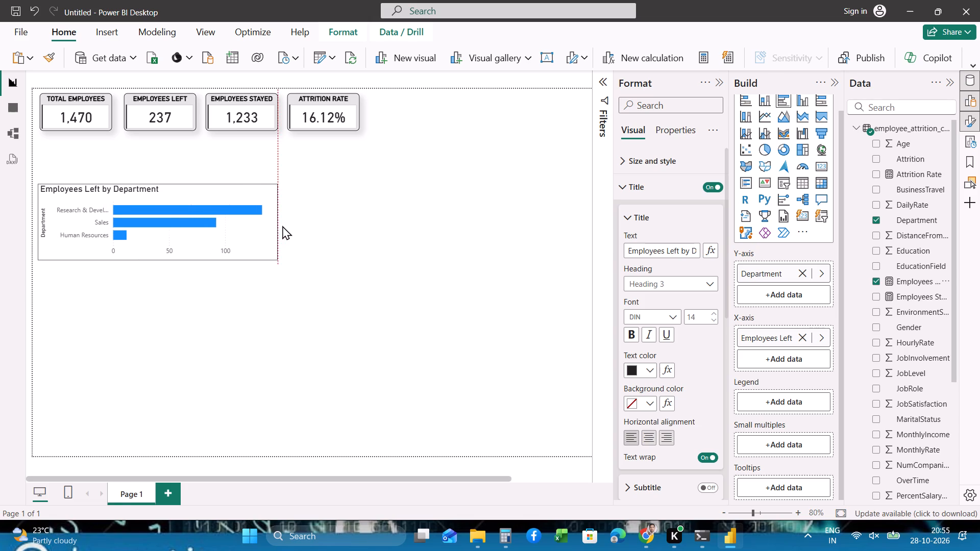
left_click_drag(282, 226, 286, 226)
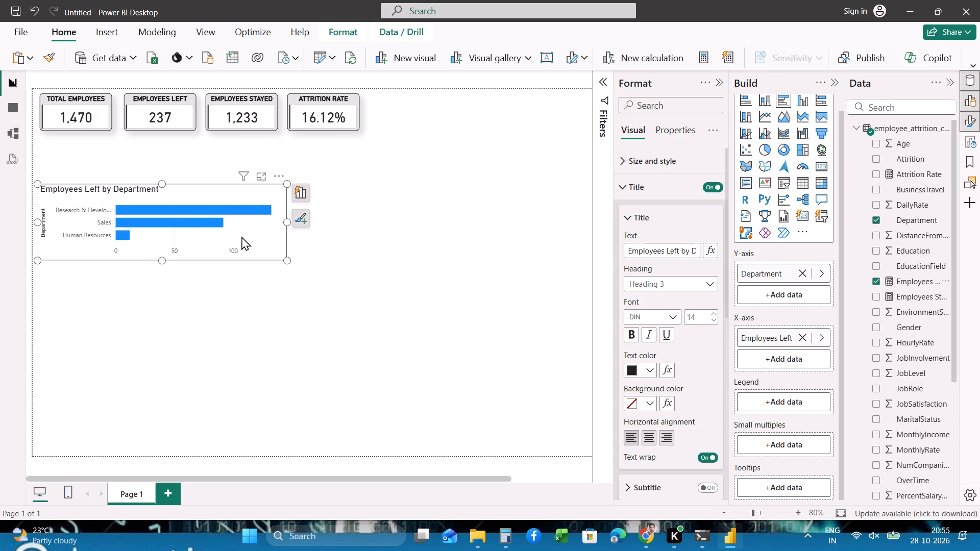
left_click(241, 236)
Turn on data labels for the Employees Left by Department chart.
scroll(706, 291, "down", 6)
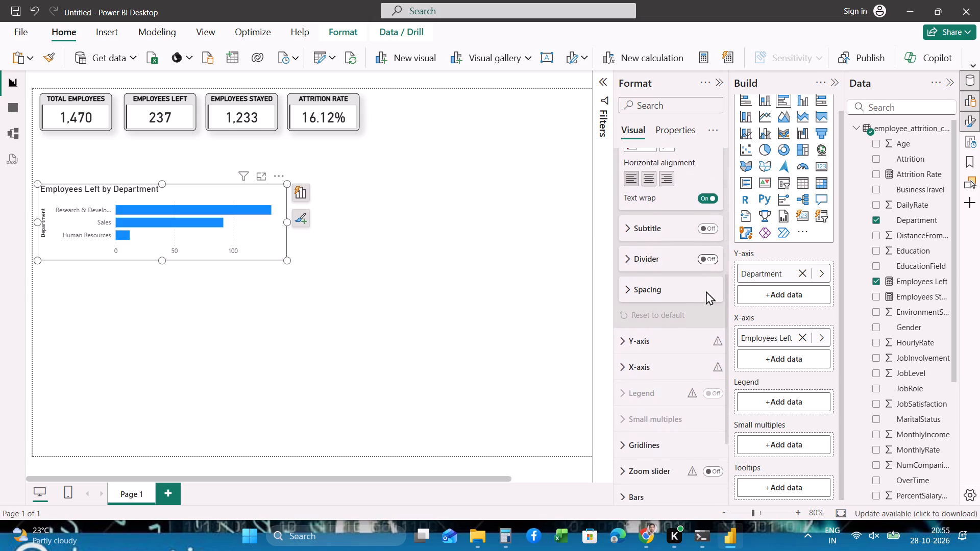
scroll(706, 291, "down", 3)
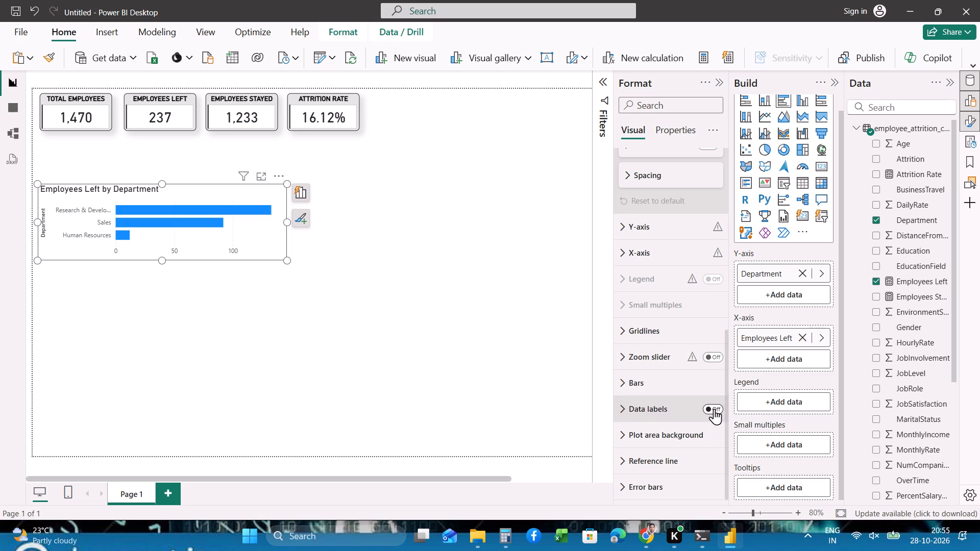
left_click(714, 410)
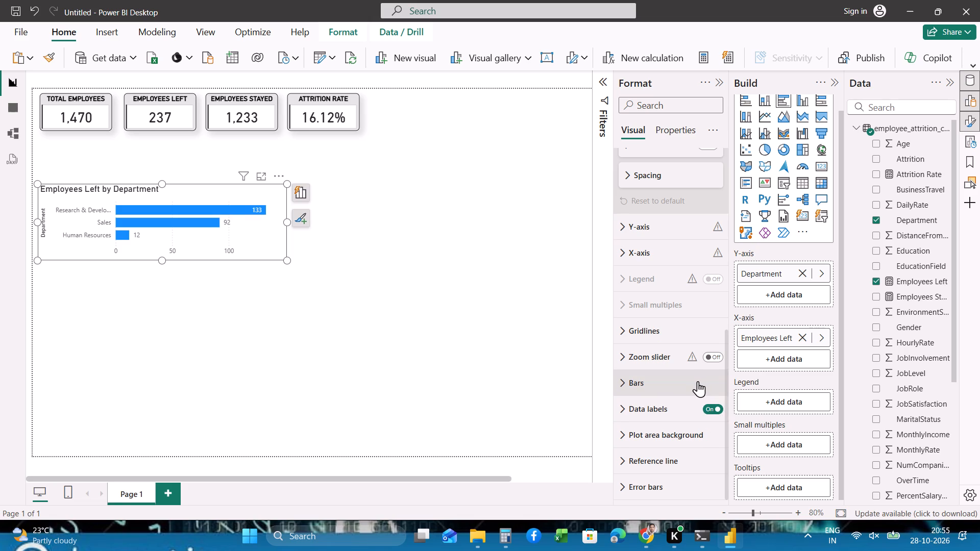
Turn off the X-axis values of the Employees Left by Department chart and collapse the axis settings.
scroll(698, 381, "down", 1)
scroll(698, 363, "up", 1)
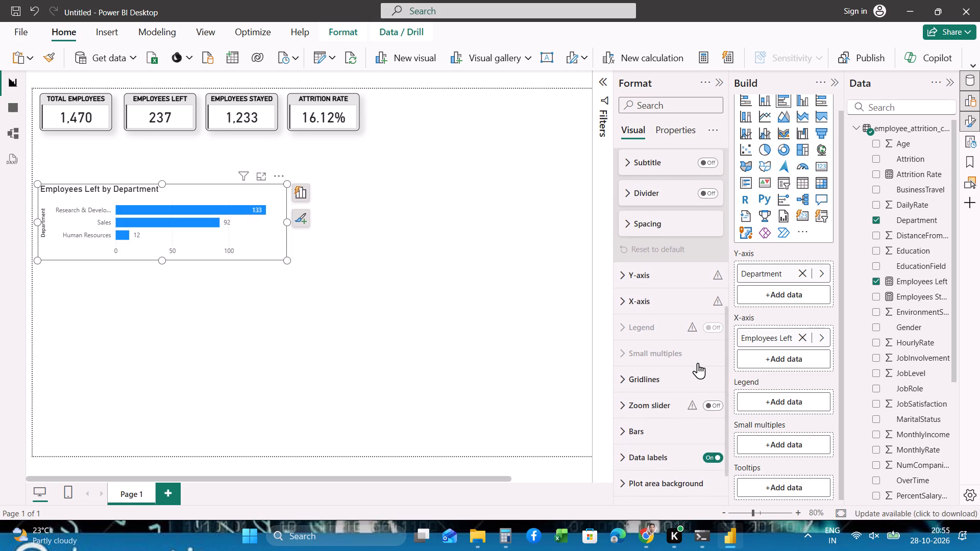
scroll(698, 363, "up", 1)
left_click(633, 297)
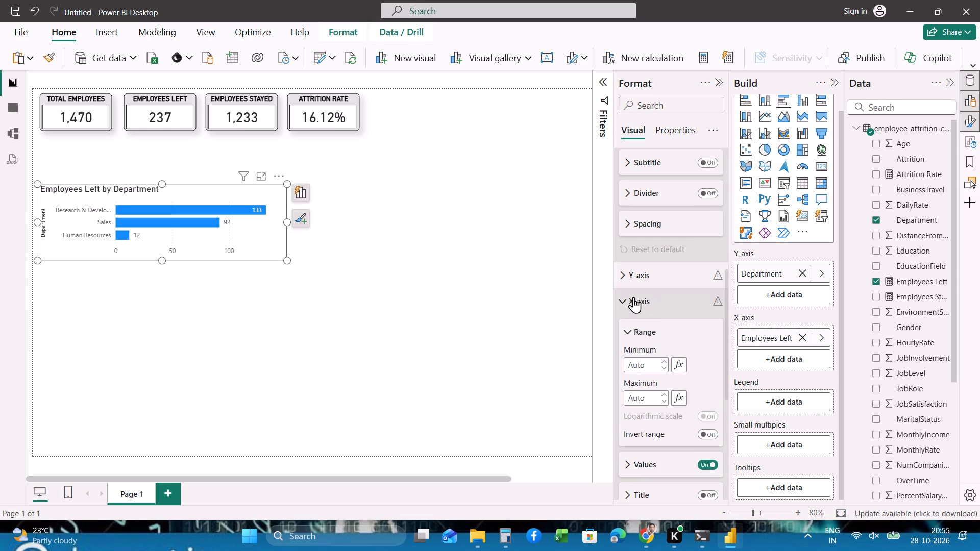
scroll(633, 297, "down", 1)
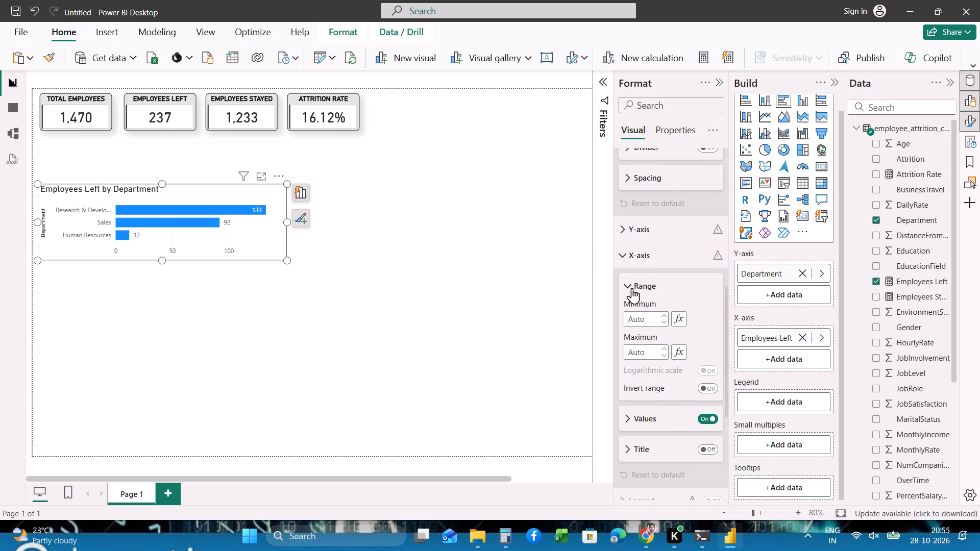
left_click(704, 418)
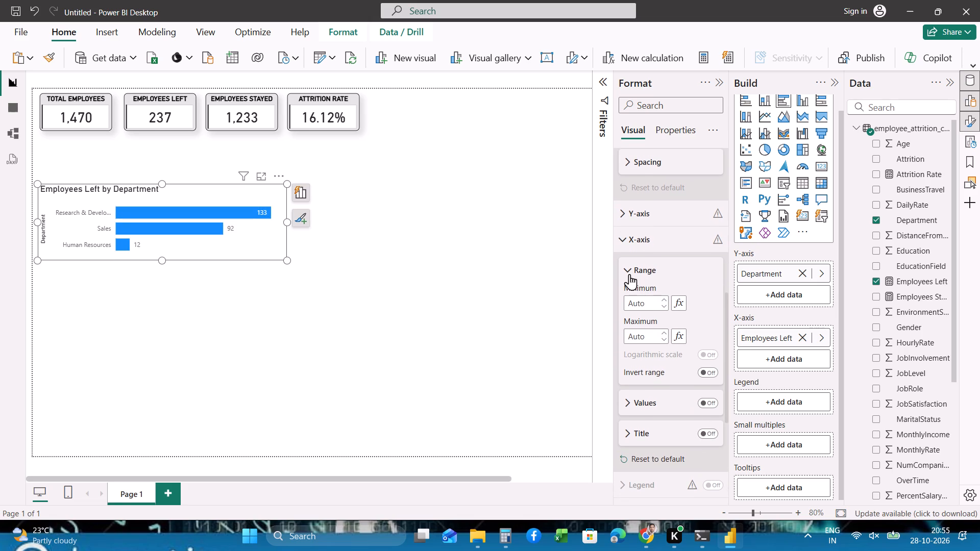
left_click(629, 269)
left_click(624, 240)
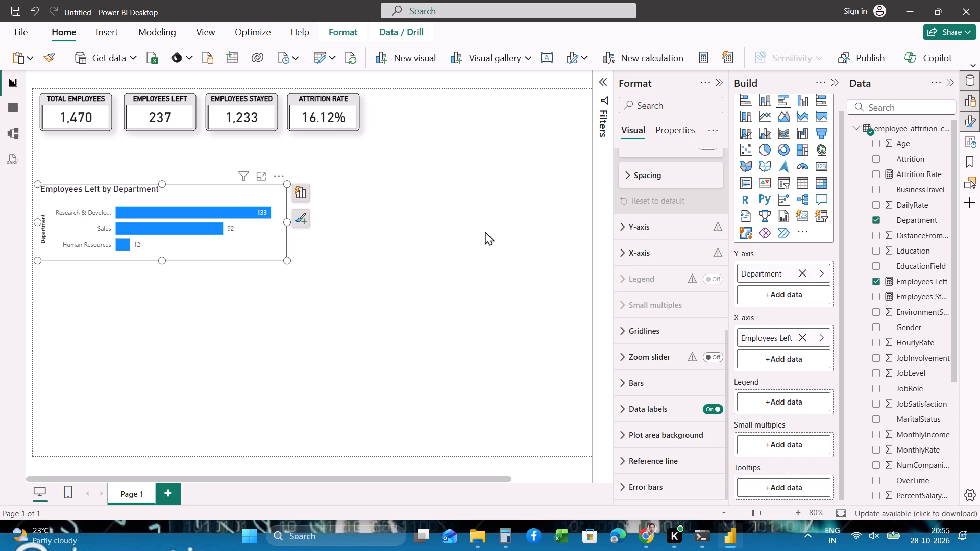
Widen the department chart to reach about the middle of the Attrition Rate card so the full Research & Development label fits.
left_click_drag(285, 220, 440, 223)
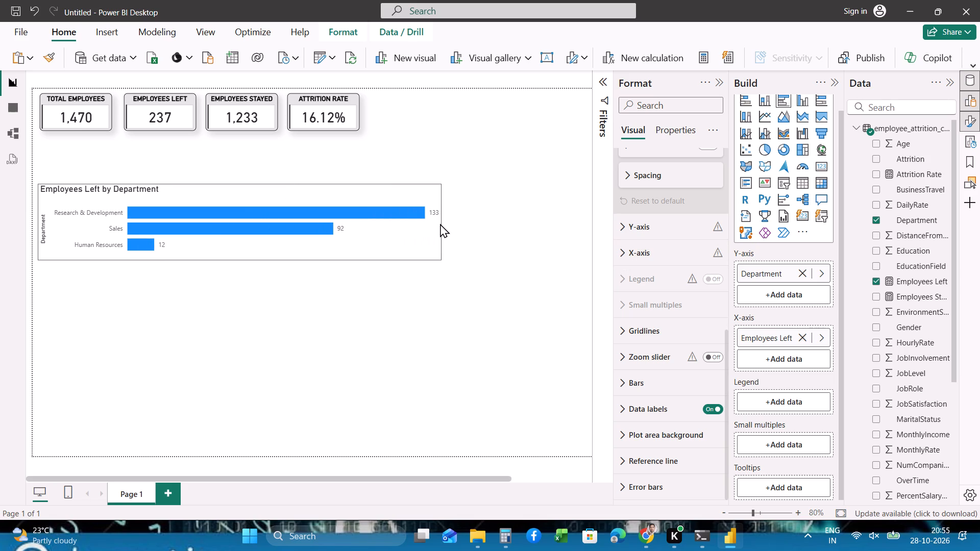
left_click_drag(440, 223, 292, 228)
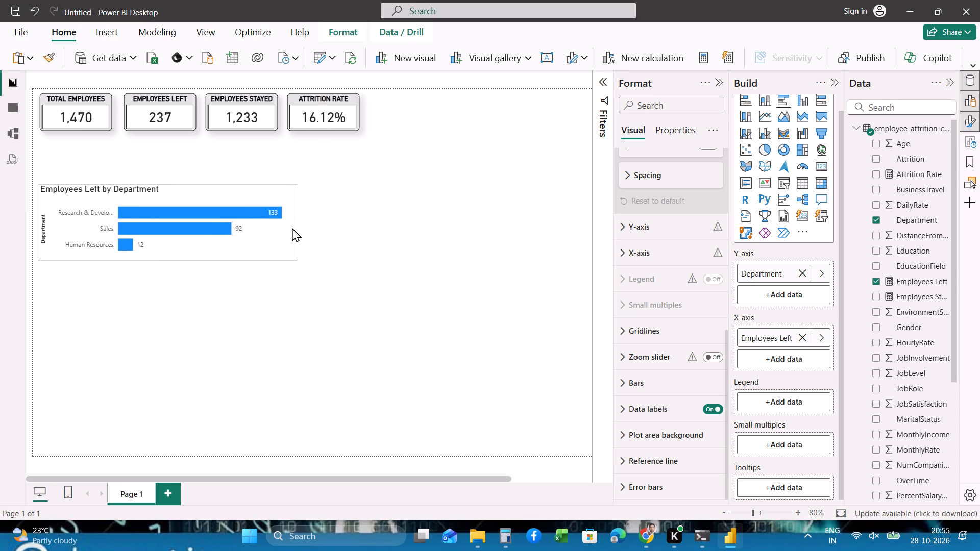
left_click_drag(292, 228, 289, 228)
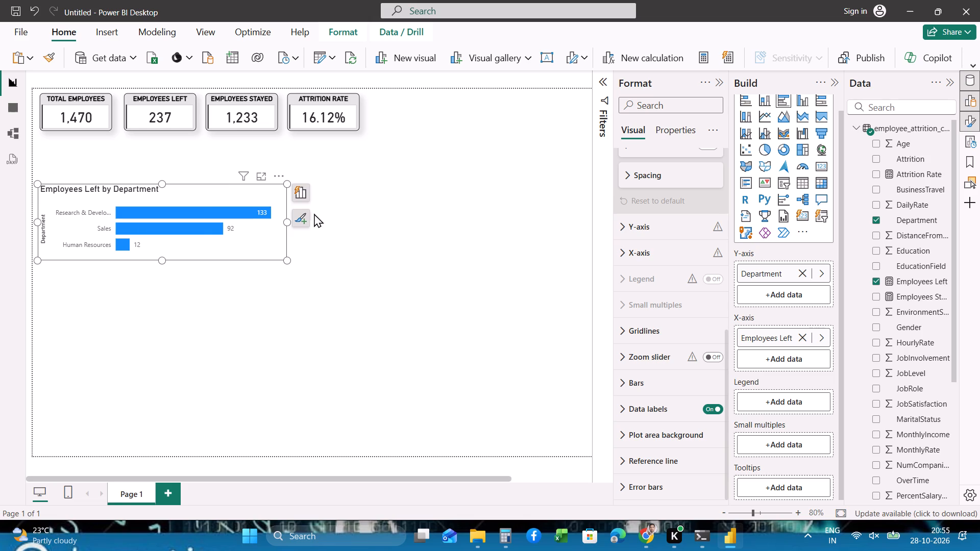
left_click_drag(287, 220, 450, 206)
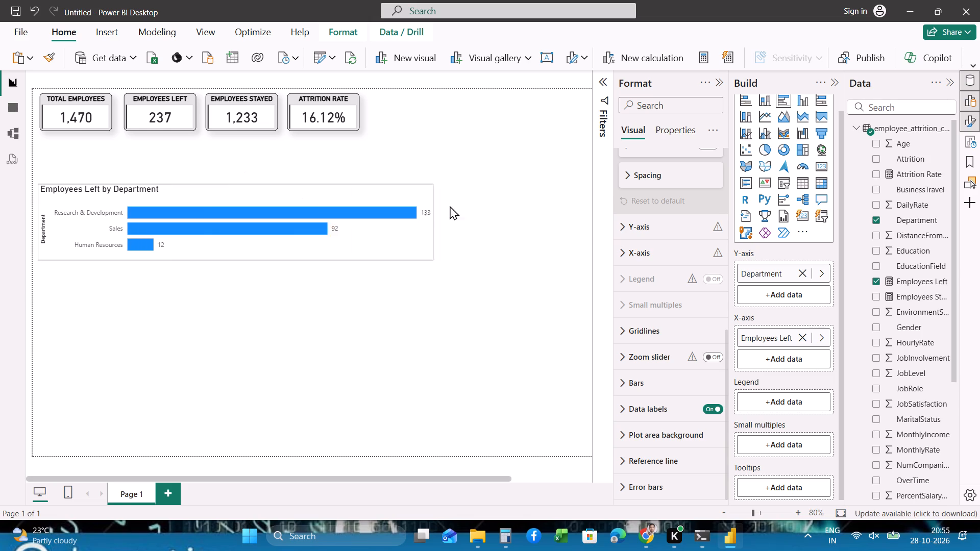
left_click_drag(450, 206, 396, 227)
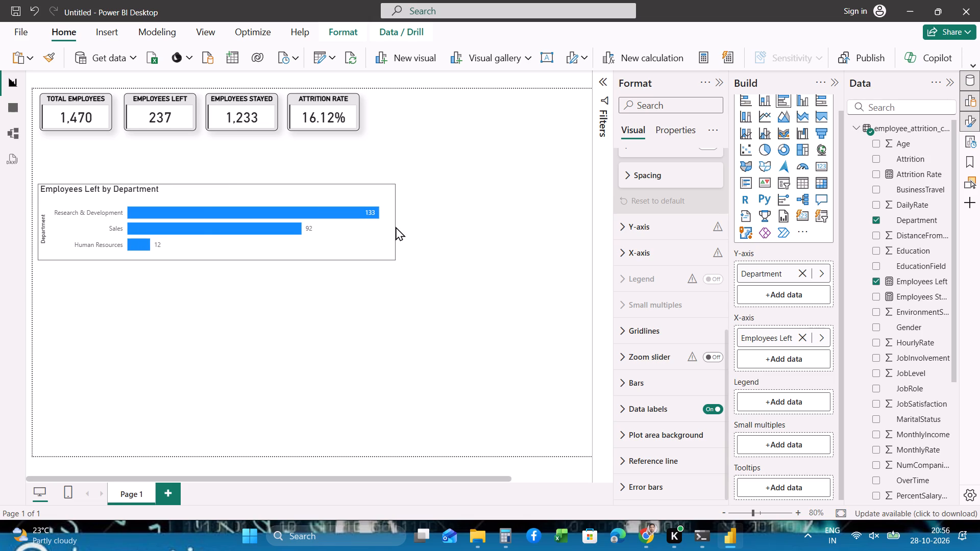
left_click_drag(396, 227, 379, 229)
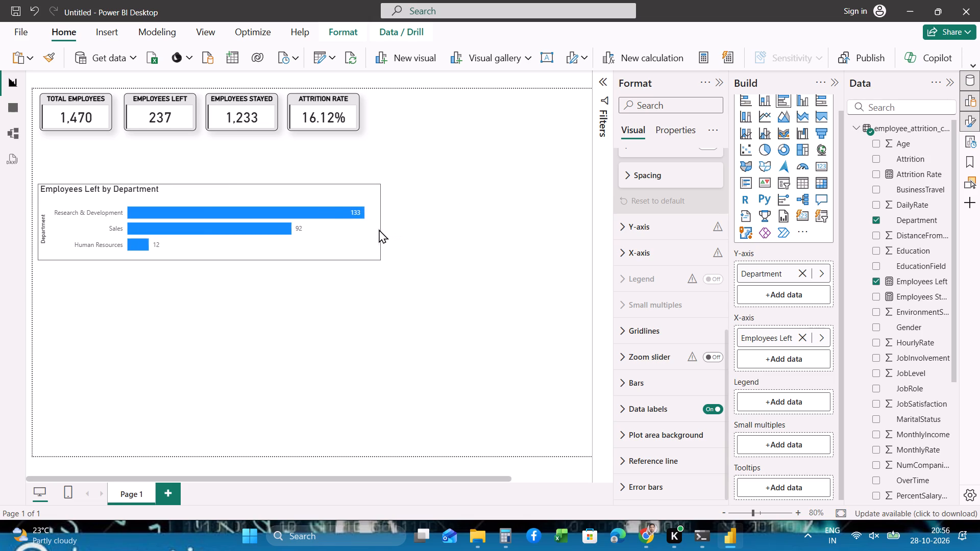
left_click_drag(379, 229, 340, 231)
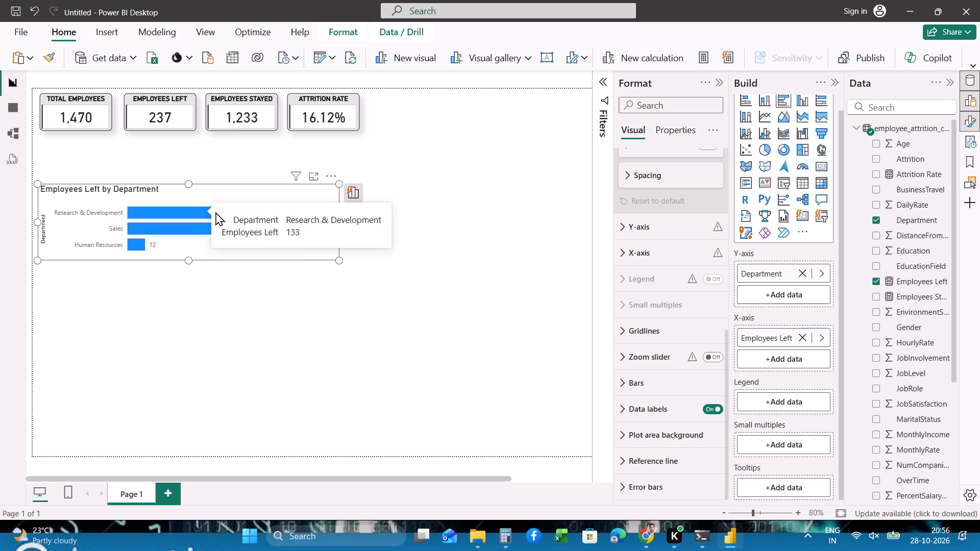
Move the department chart up to just beneath the KPI cards, aligned with the outer edge of the Total Employees card.
left_click_drag(288, 234, 290, 221)
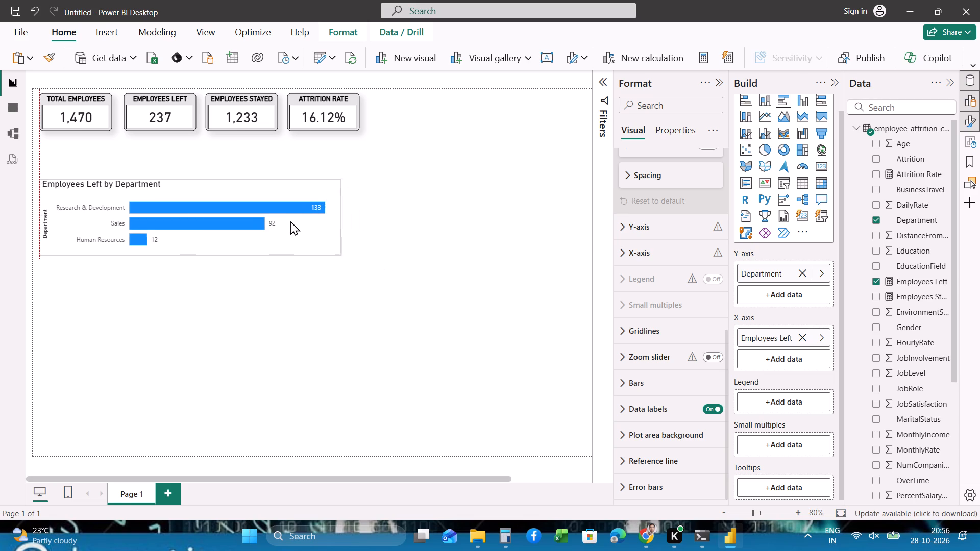
left_click_drag(290, 221, 289, 188)
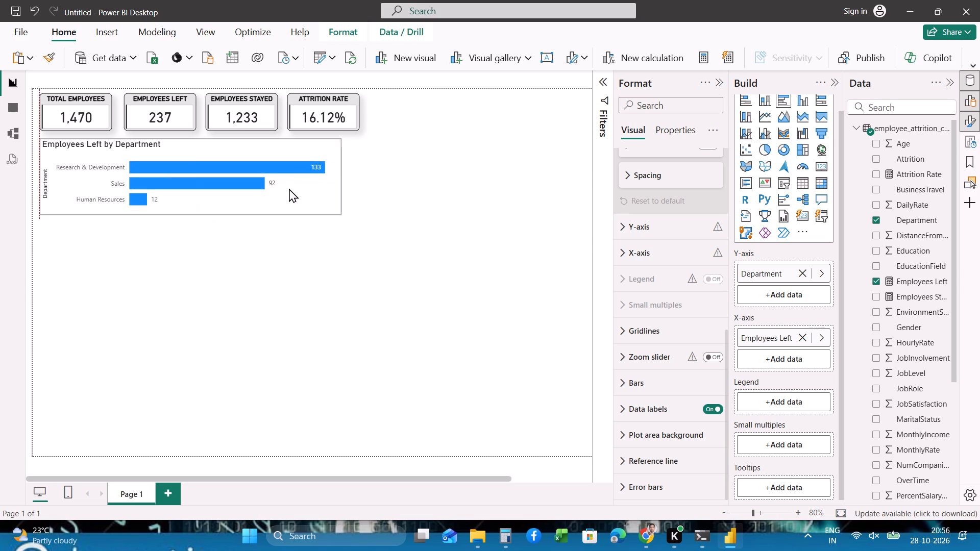
left_click_drag(289, 188, 289, 188)
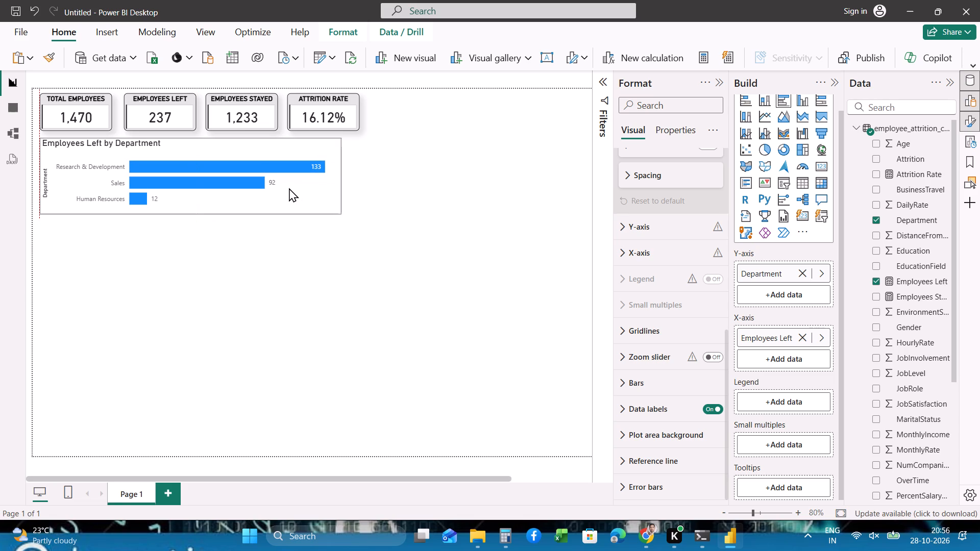
left_click_drag(289, 188, 288, 187)
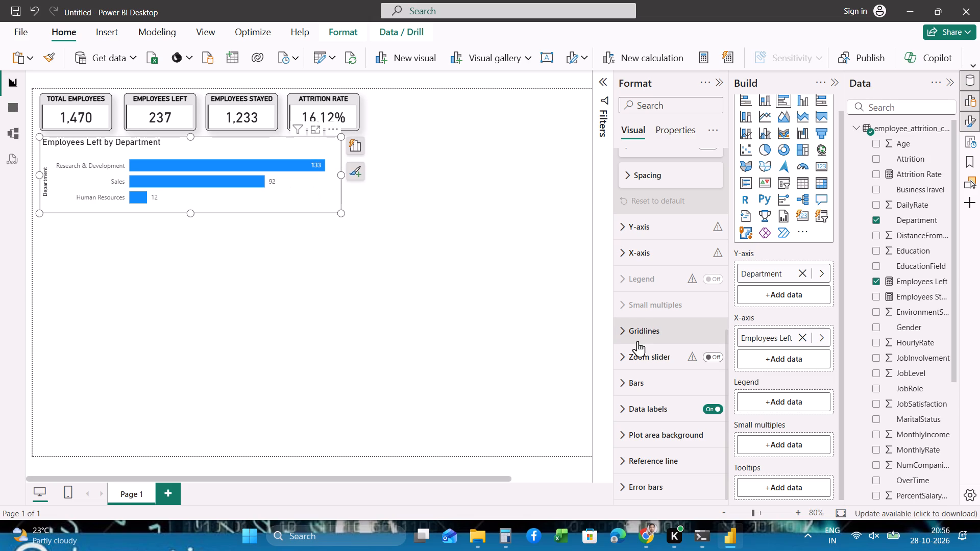
Look through the department chart's title, axis and data label formatting options.
scroll(669, 325, "up", 3)
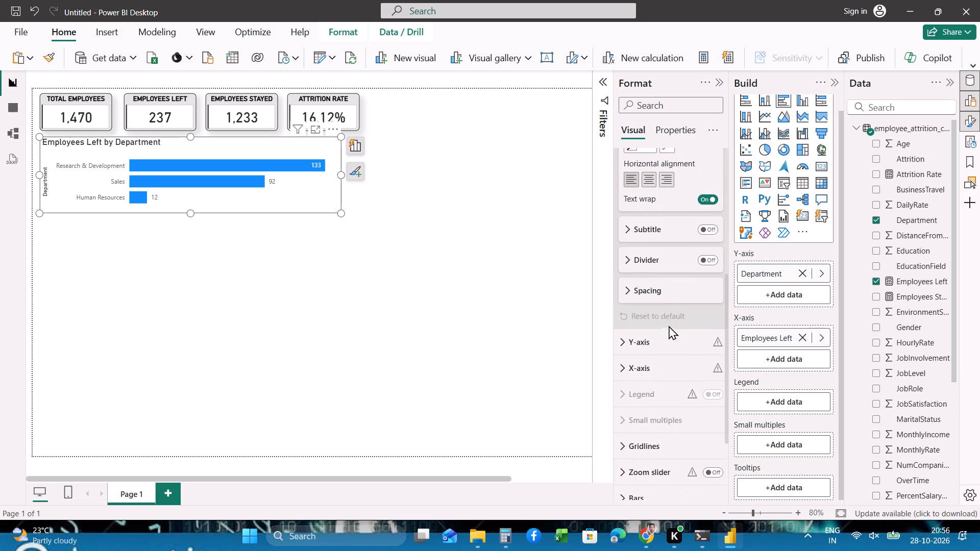
scroll(669, 325, "up", 2)
scroll(669, 325, "right", 1)
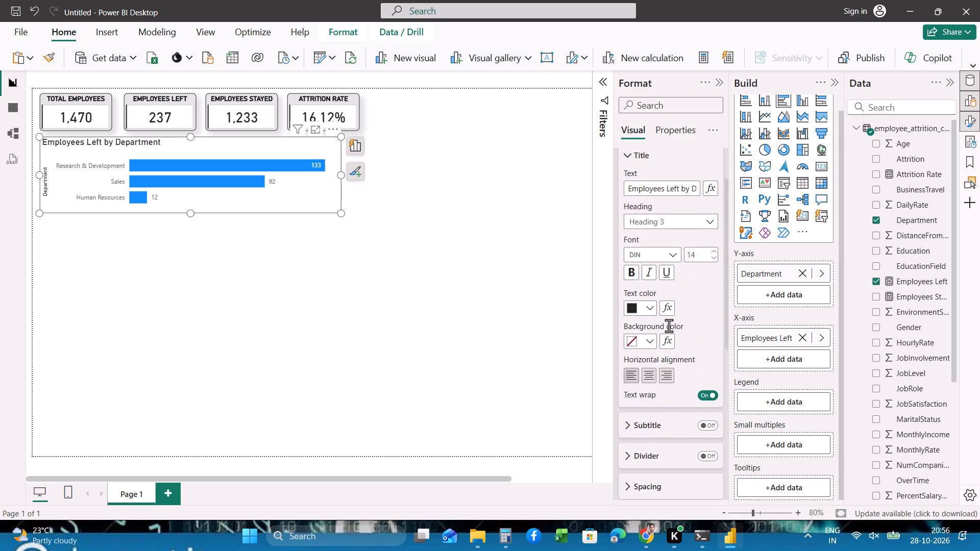
scroll(669, 325, "right", 1)
scroll(669, 325, "down", 2)
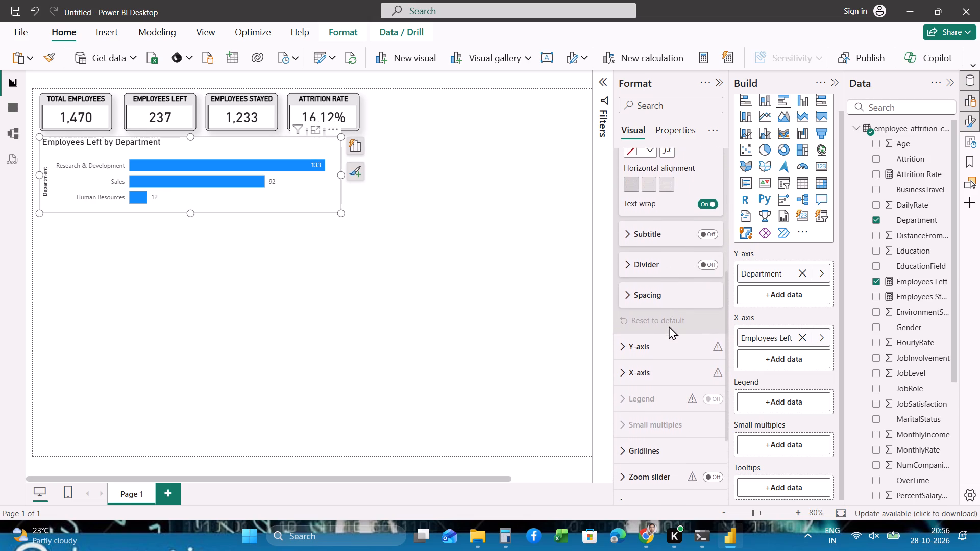
scroll(669, 325, "down", 3)
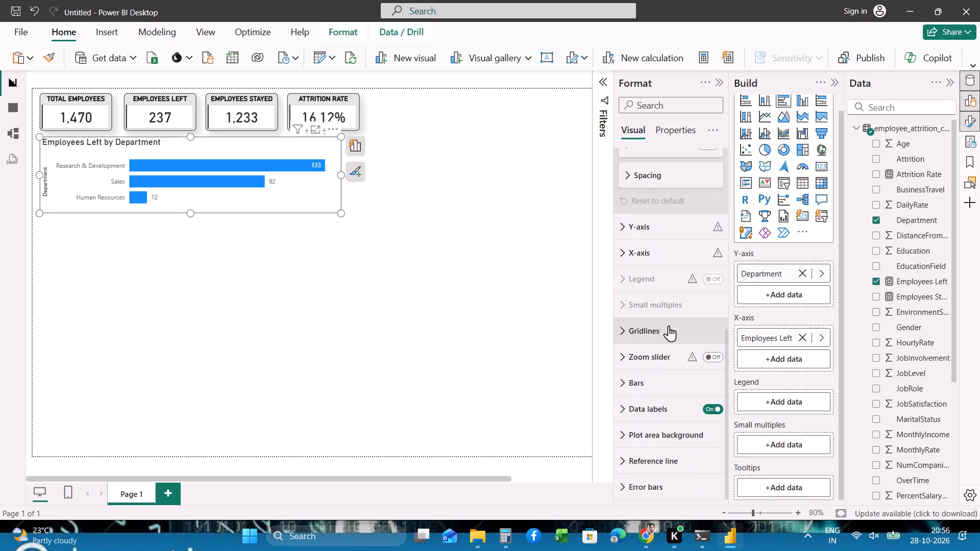
scroll(669, 325, "up", 1)
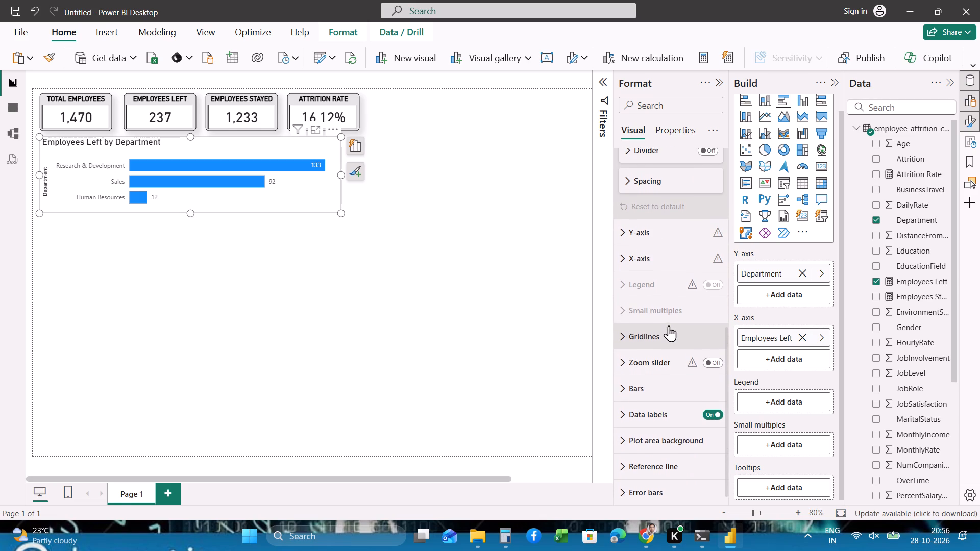
scroll(669, 325, "up", 1)
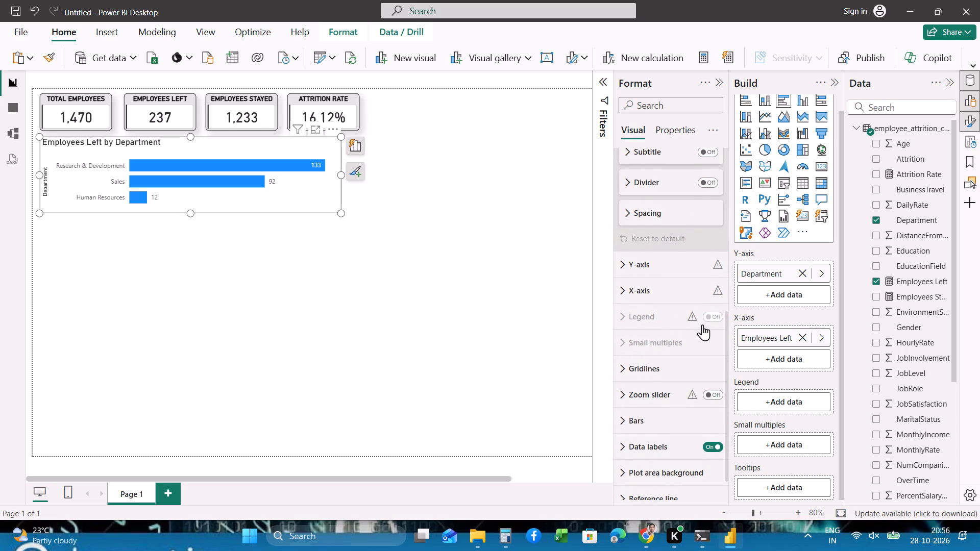
left_click(687, 324)
scroll(687, 324, "down", 1)
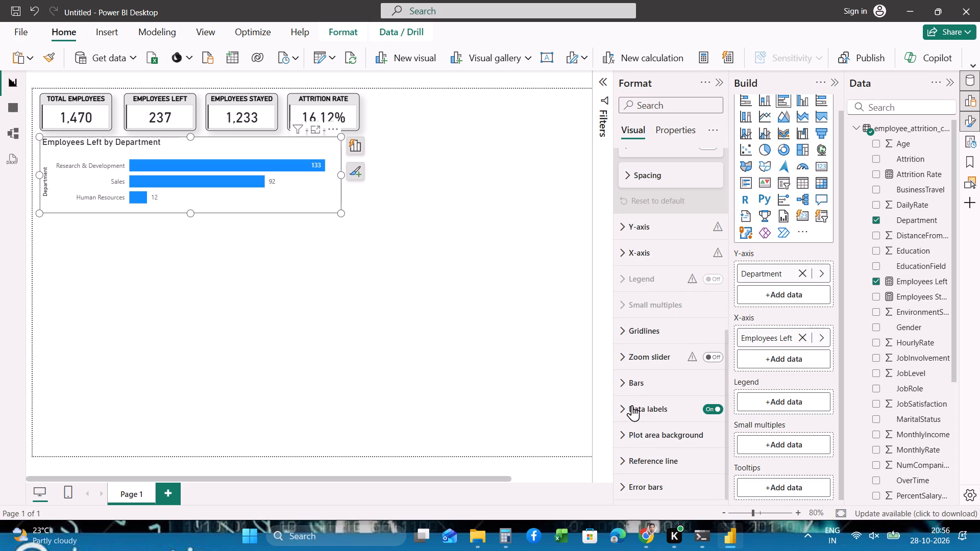
Set the position of the department chart's data labels to Inside end.
left_click(626, 408)
scroll(626, 408, "down", 2)
left_click(655, 378)
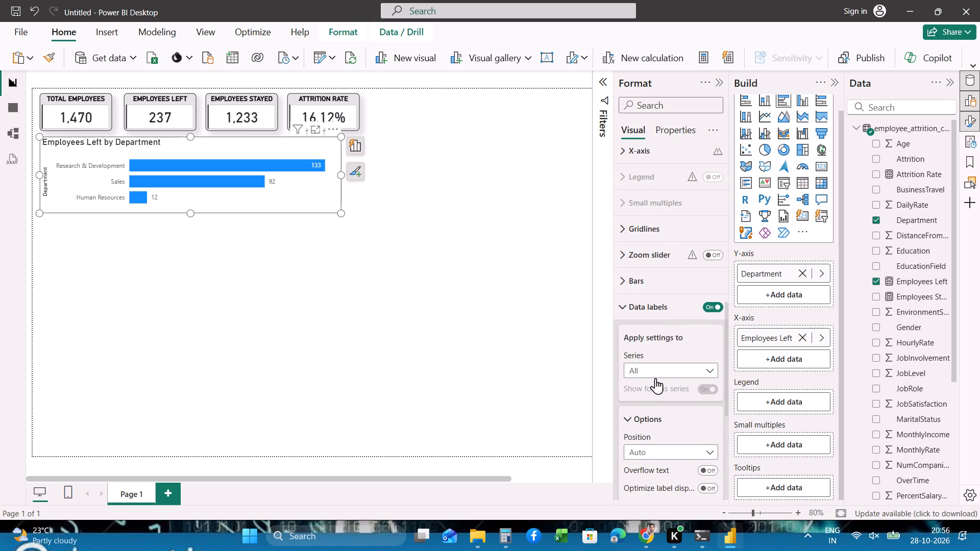
left_click(656, 371)
left_click(656, 371)
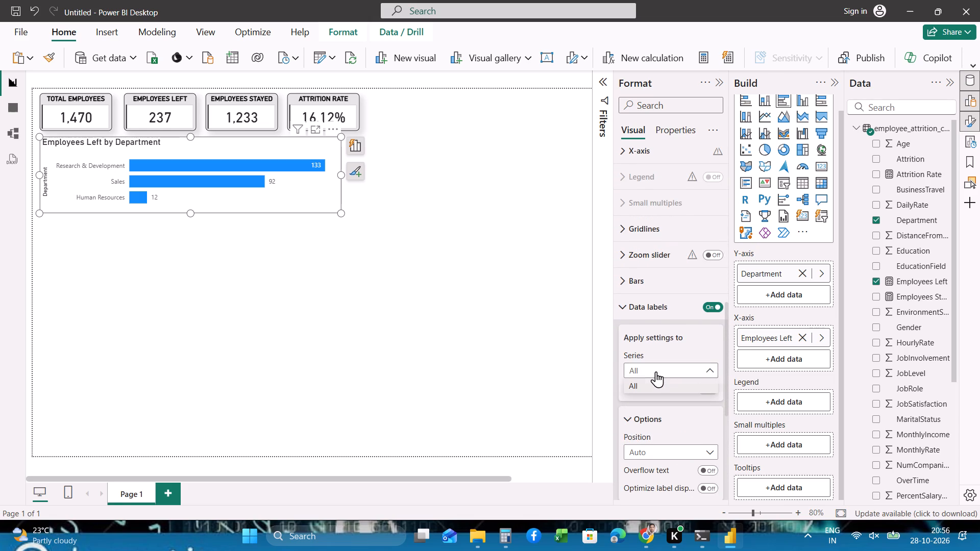
scroll(656, 371, "down", 2)
left_click(656, 361)
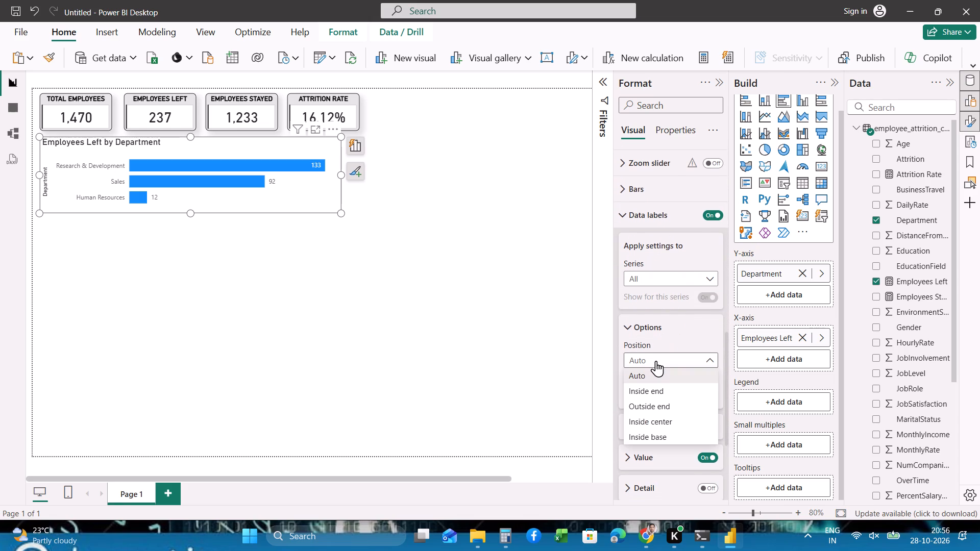
left_click(652, 392)
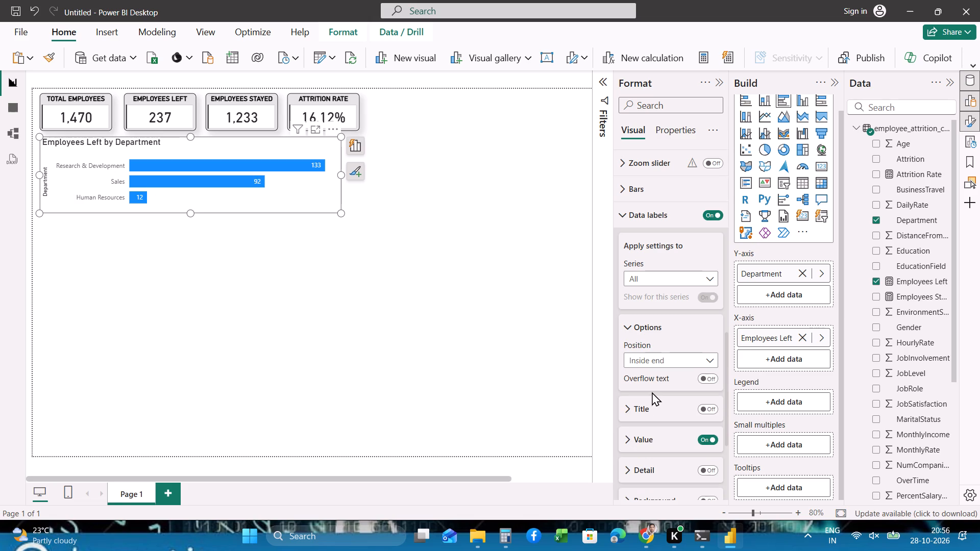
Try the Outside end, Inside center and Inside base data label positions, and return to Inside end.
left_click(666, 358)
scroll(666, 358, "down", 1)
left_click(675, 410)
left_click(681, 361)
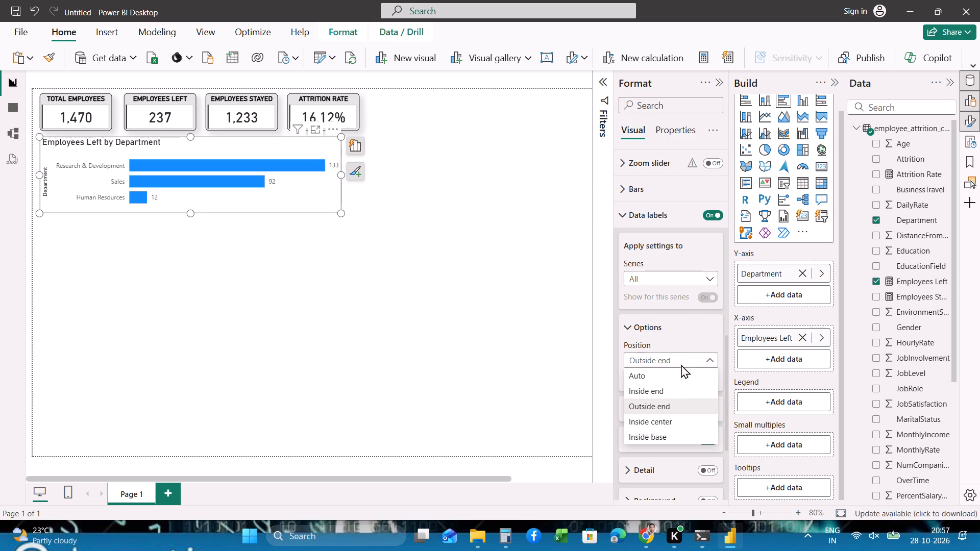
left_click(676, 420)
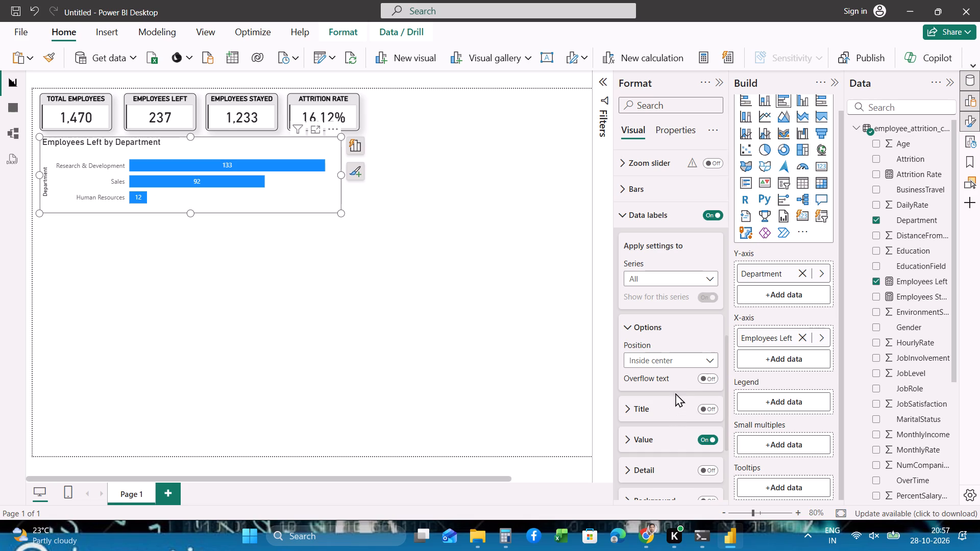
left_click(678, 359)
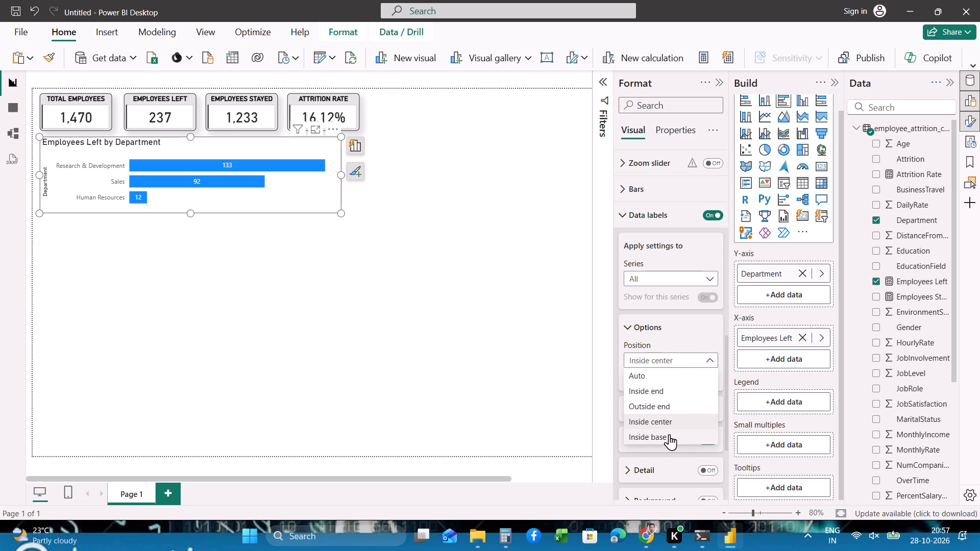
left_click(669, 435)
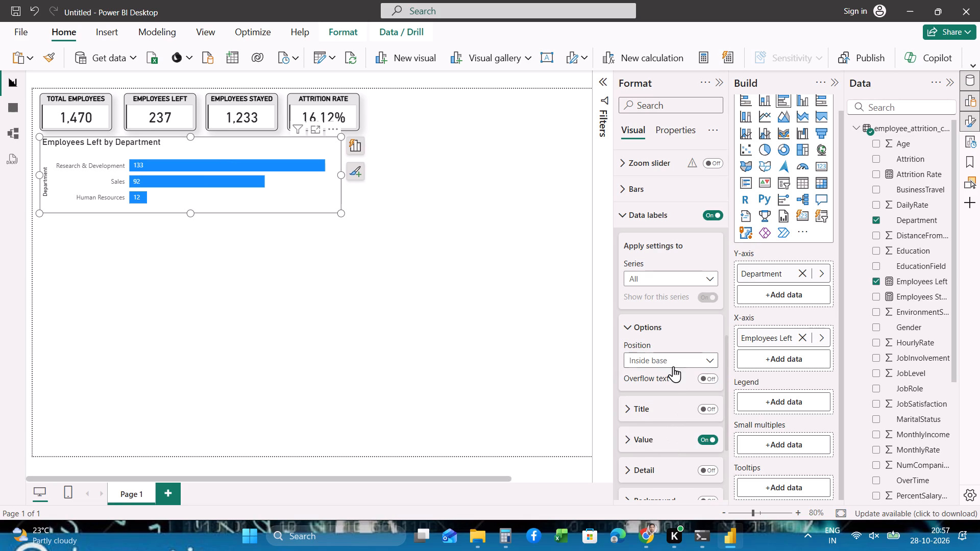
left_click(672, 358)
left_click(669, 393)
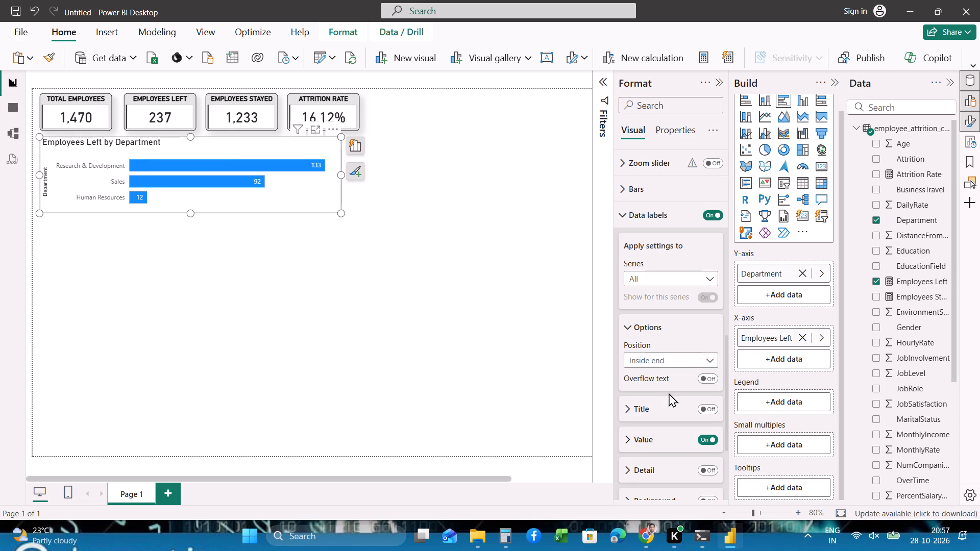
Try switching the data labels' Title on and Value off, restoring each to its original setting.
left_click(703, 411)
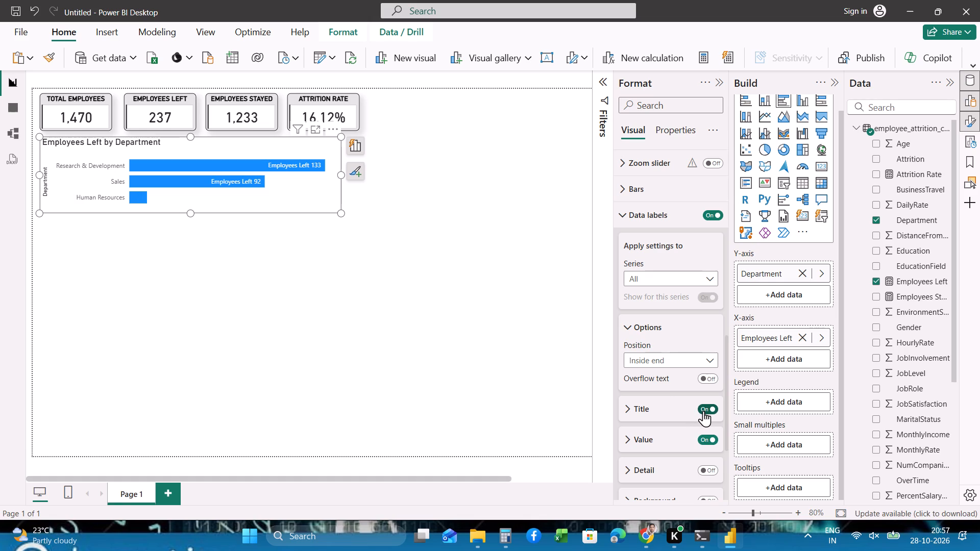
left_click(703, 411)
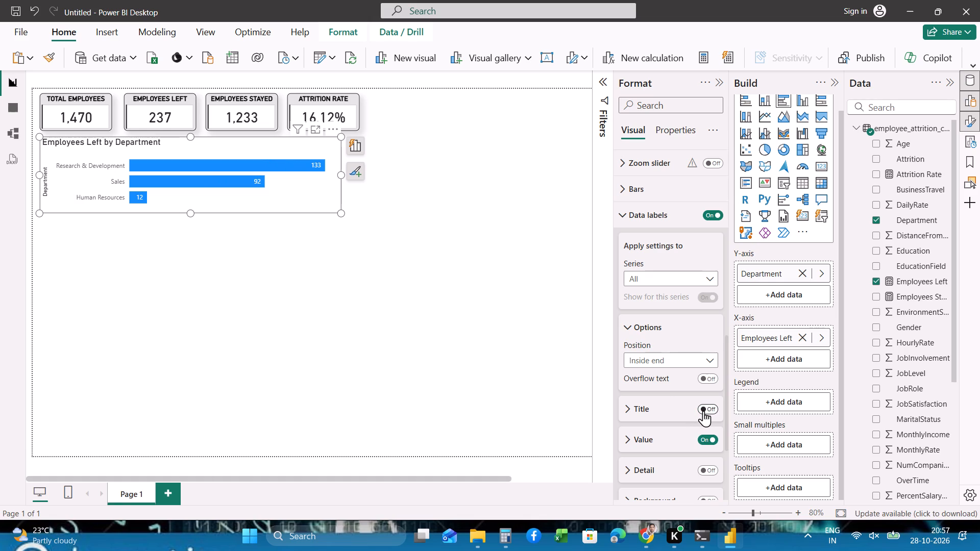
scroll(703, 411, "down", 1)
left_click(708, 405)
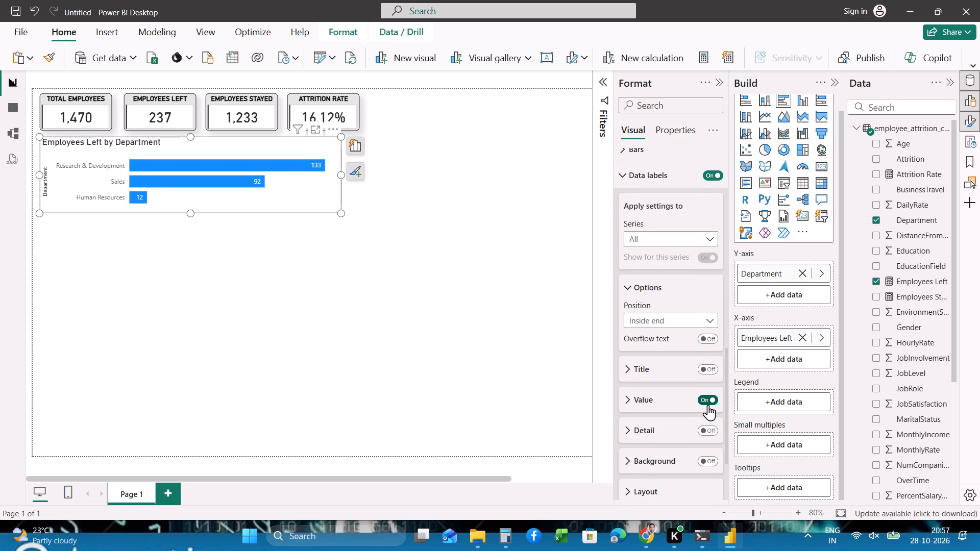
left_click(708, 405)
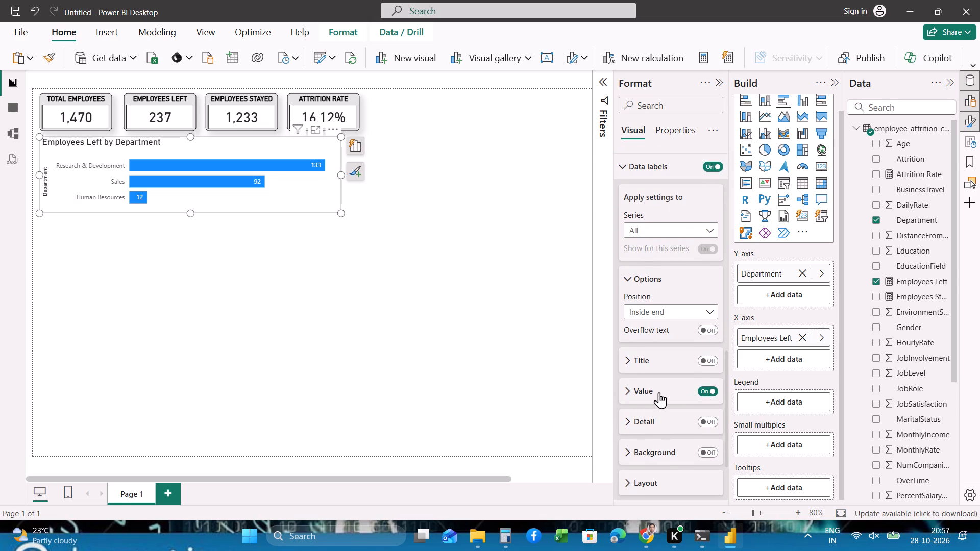
Try black for the department chart's data label values and settle on white.
left_click(652, 393)
scroll(652, 393, "down", 1)
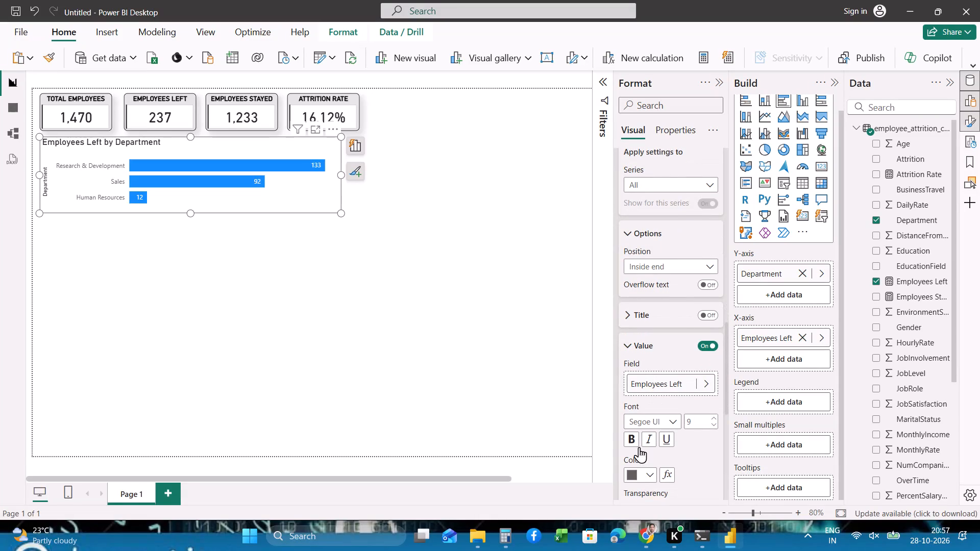
left_click(651, 474)
left_click(731, 418)
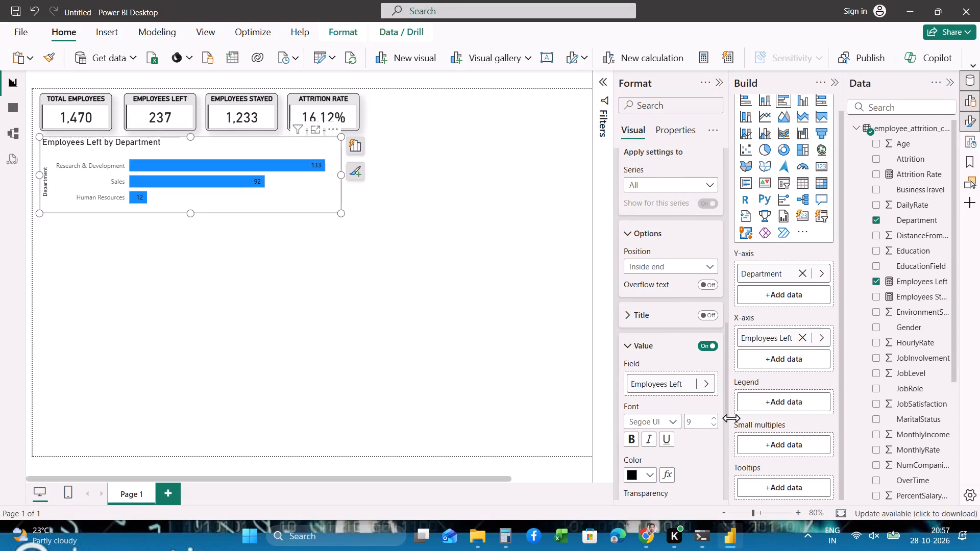
left_click(649, 476)
left_click(658, 418)
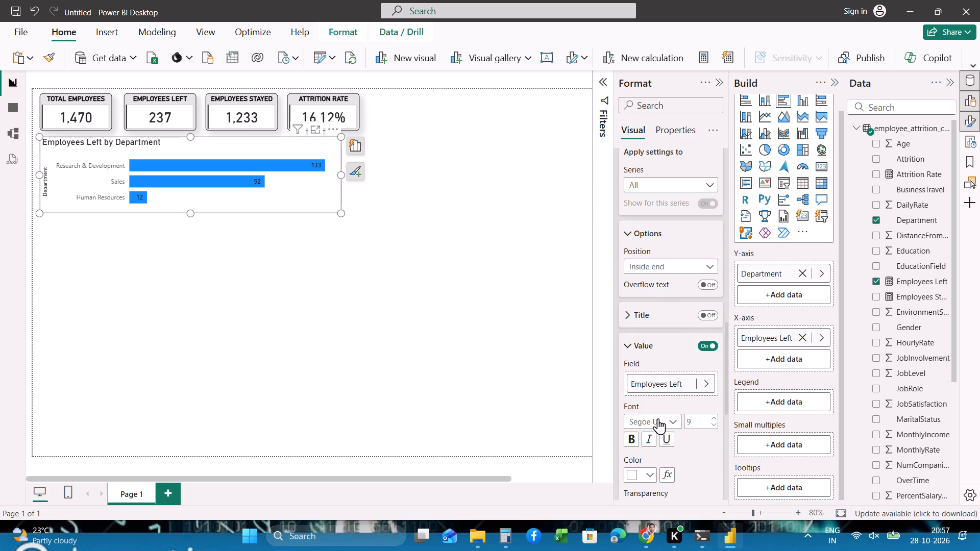
Make the department chart's data label values bold at font size 11.
left_click(631, 436)
left_click(714, 419)
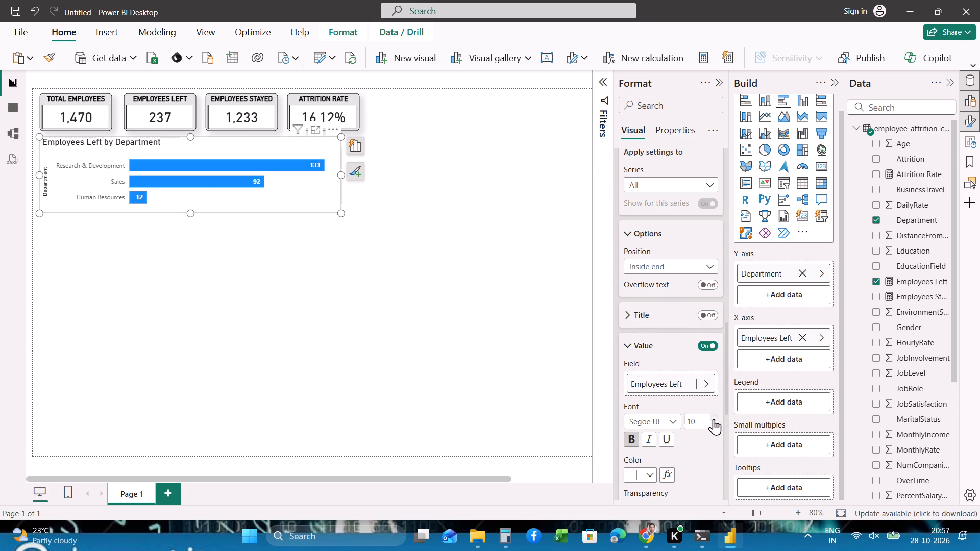
left_click(715, 417)
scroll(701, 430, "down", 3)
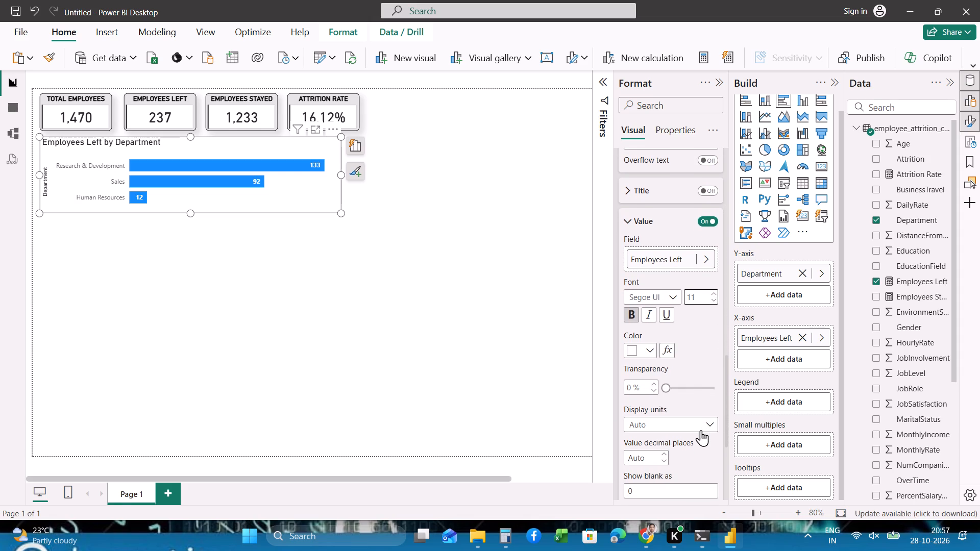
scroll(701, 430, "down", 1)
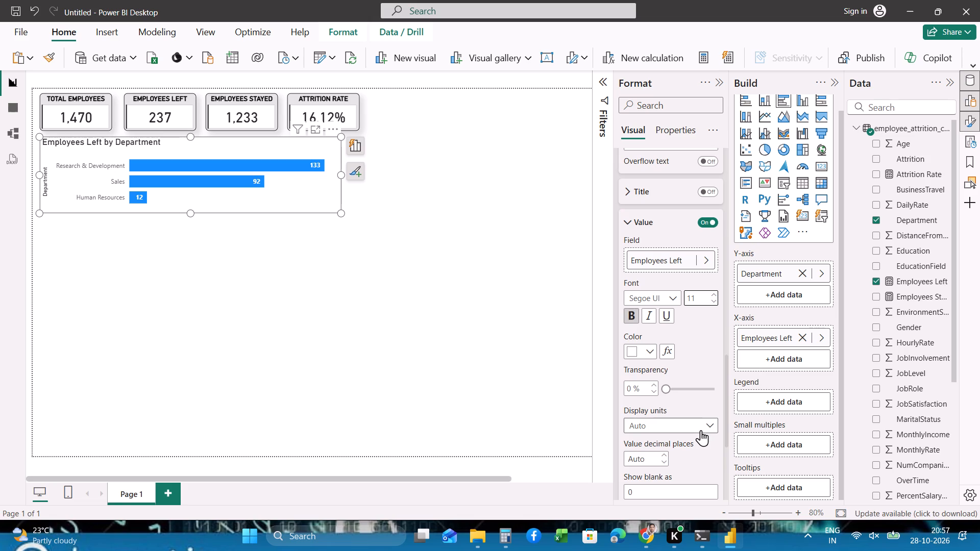
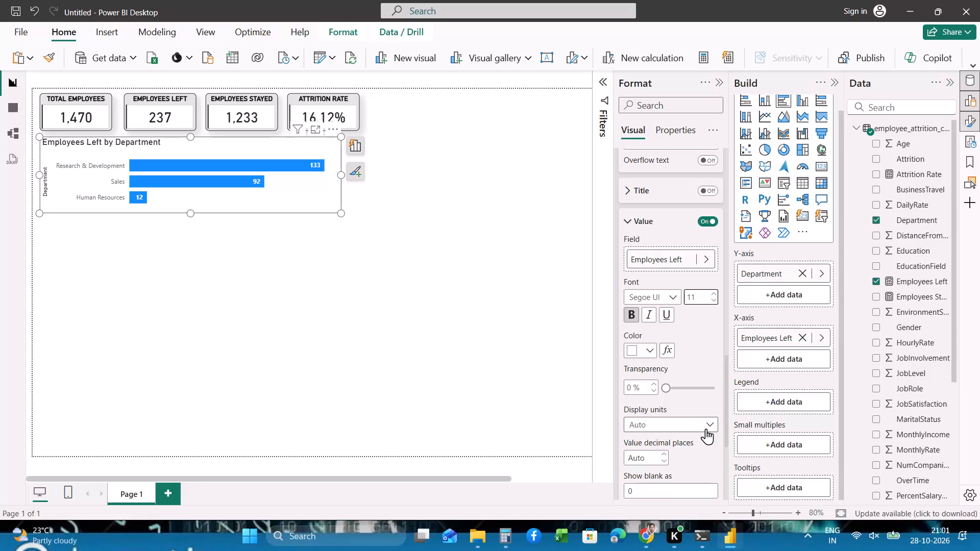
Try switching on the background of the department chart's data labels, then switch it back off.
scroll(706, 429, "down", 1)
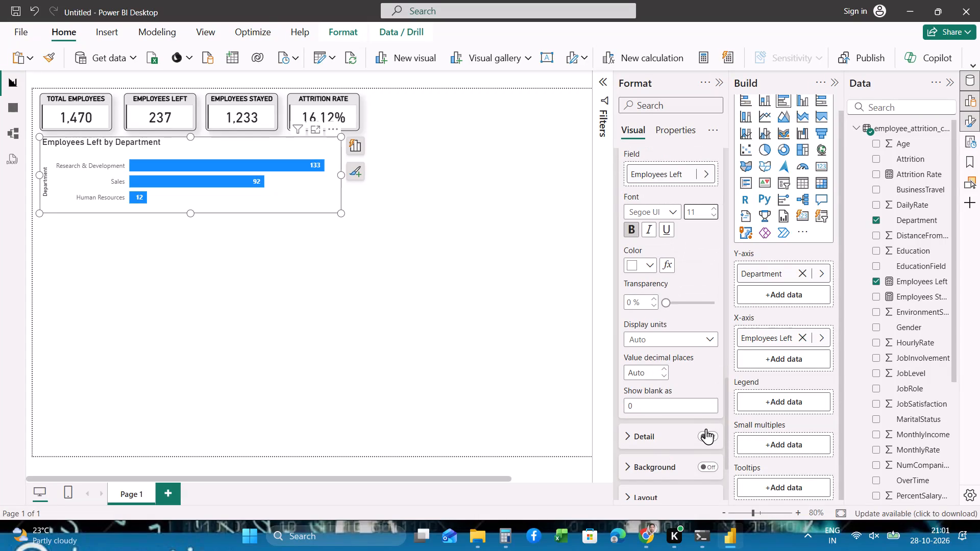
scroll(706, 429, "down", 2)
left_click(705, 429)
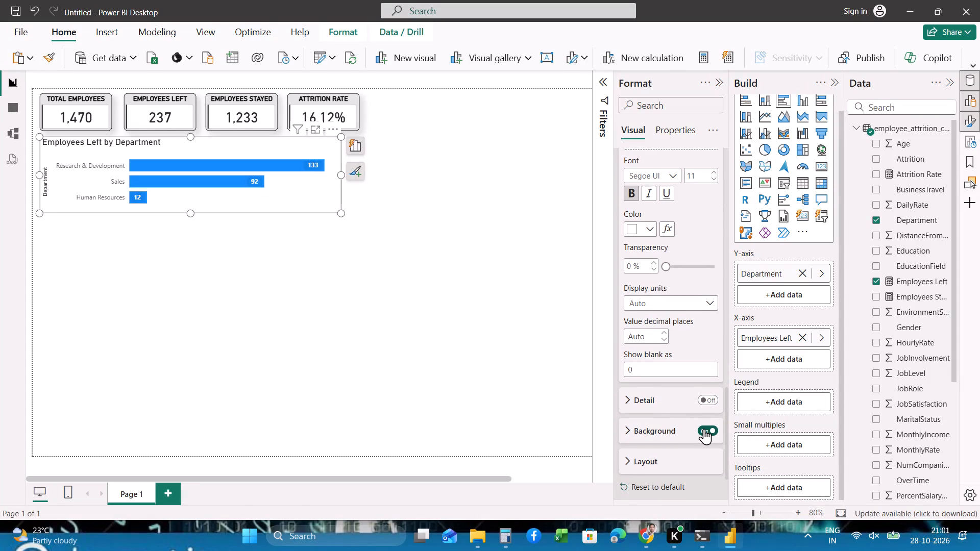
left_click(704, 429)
Examine the remaining data label groups and the plot area background options of the department chart.
scroll(704, 429, "down", 4)
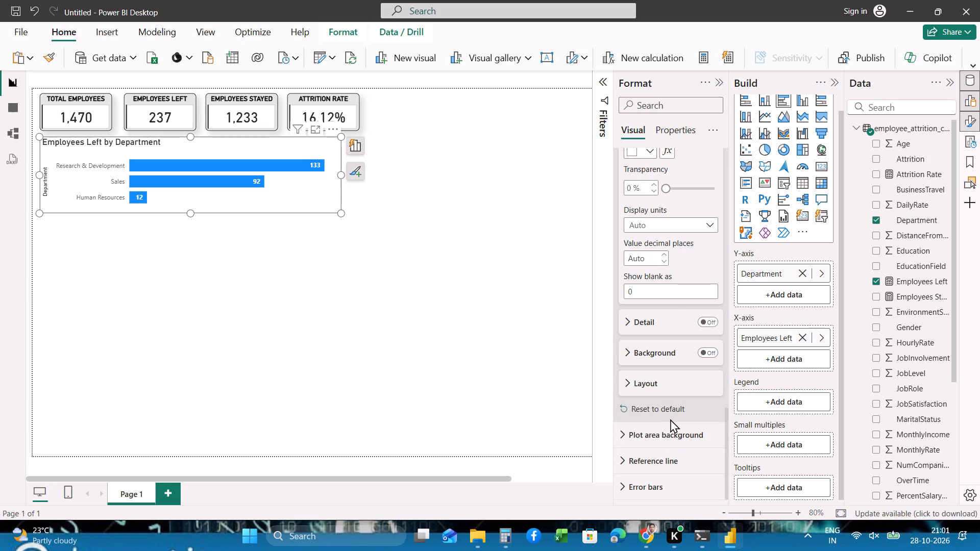
left_click(660, 434)
scroll(660, 431, "down", 1)
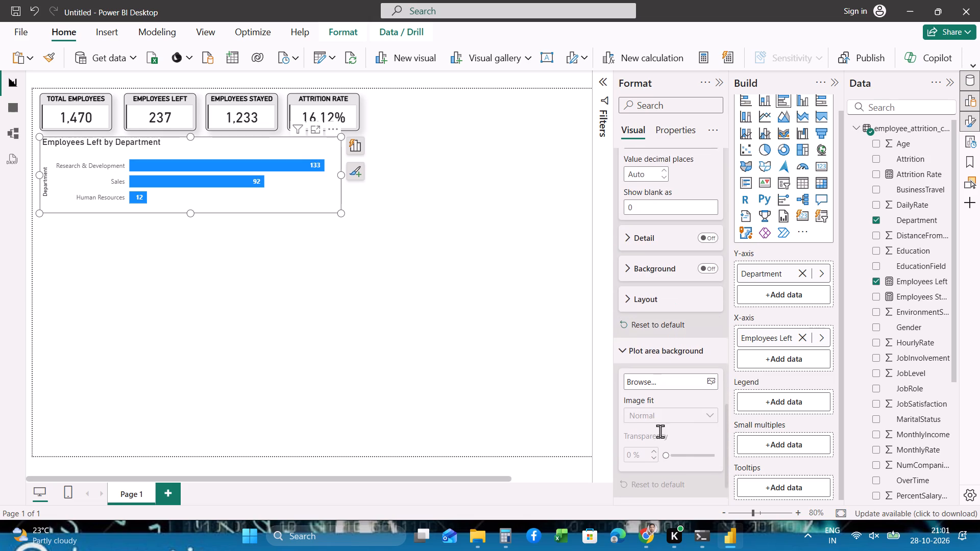
scroll(660, 431, "down", 1)
scroll(708, 385, "down", 1)
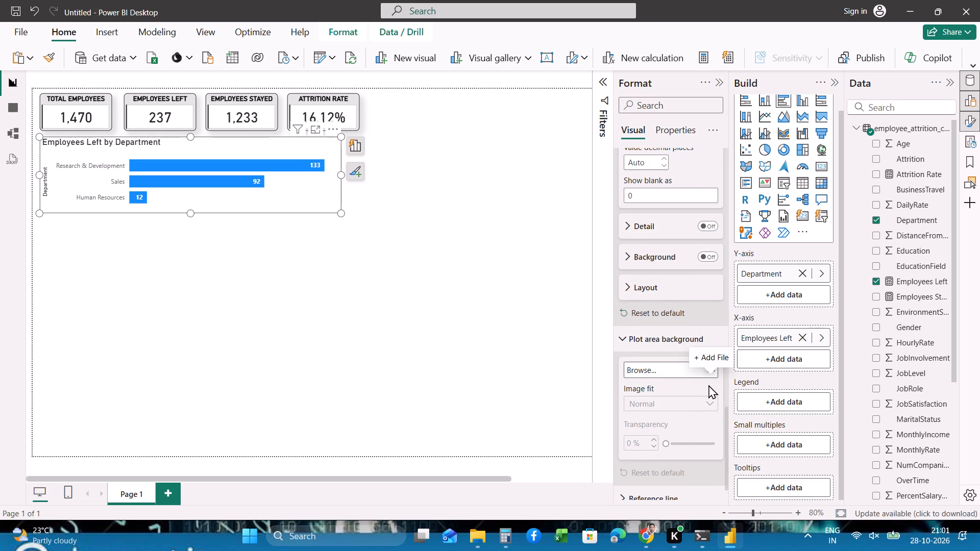
scroll(708, 385, "down", 1)
scroll(674, 431, "up", 1)
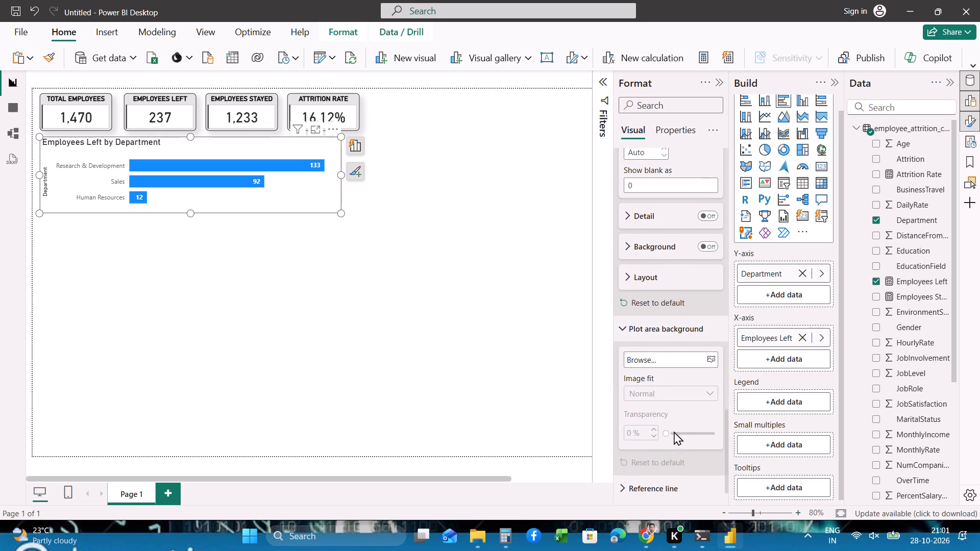
scroll(674, 431, "up", 1)
left_click(623, 329)
Collapse the expanded Title and Data labels formatting sections of the department chart.
scroll(653, 340, "up", 6)
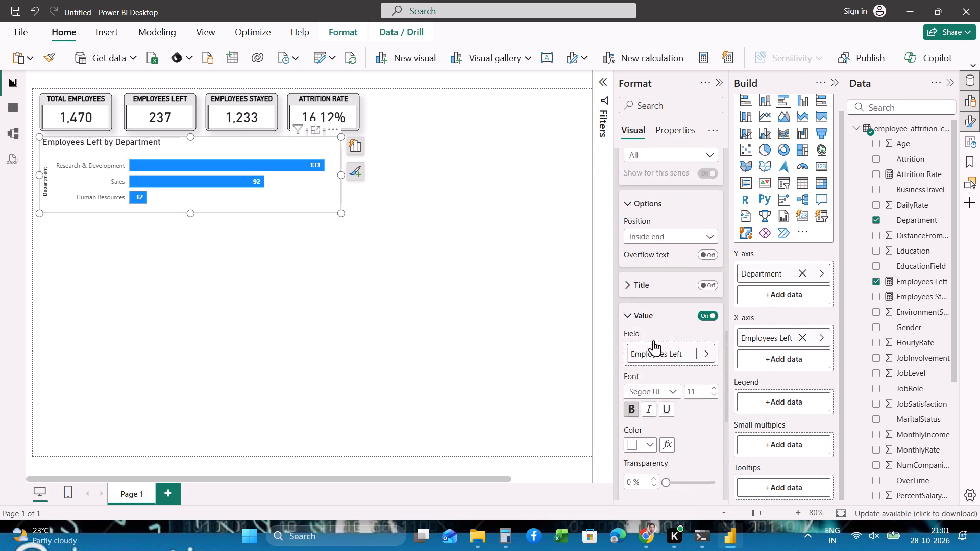
scroll(663, 209, "up", 4)
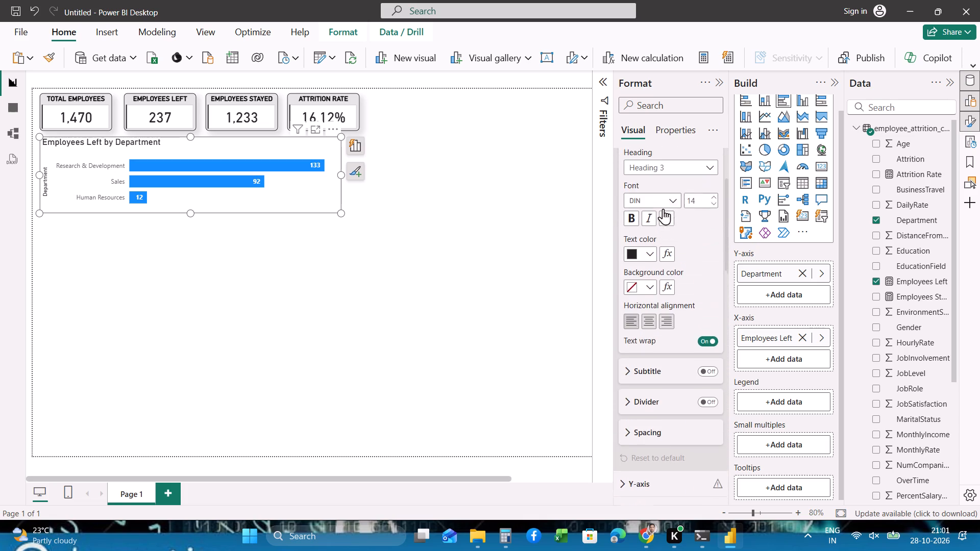
scroll(663, 209, "up", 5)
left_click(625, 217)
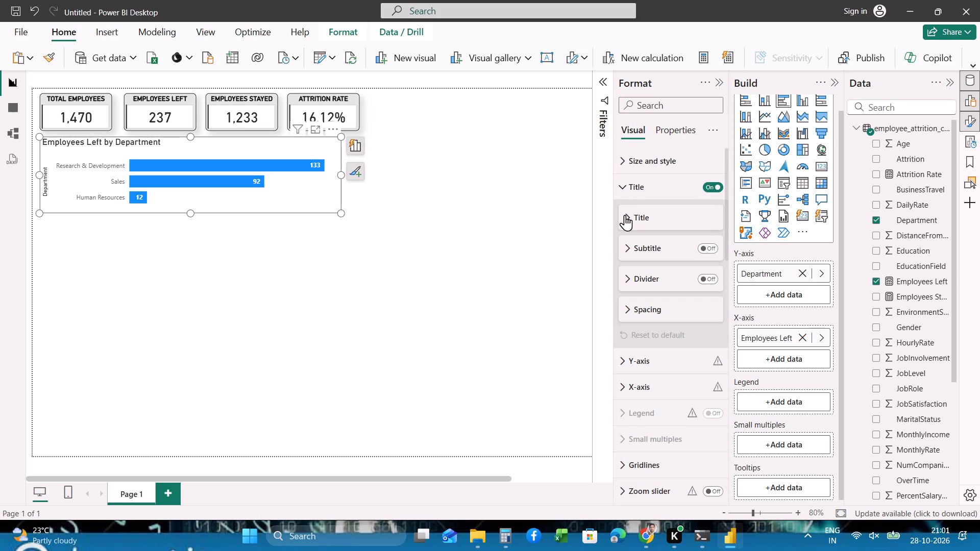
left_click(621, 185)
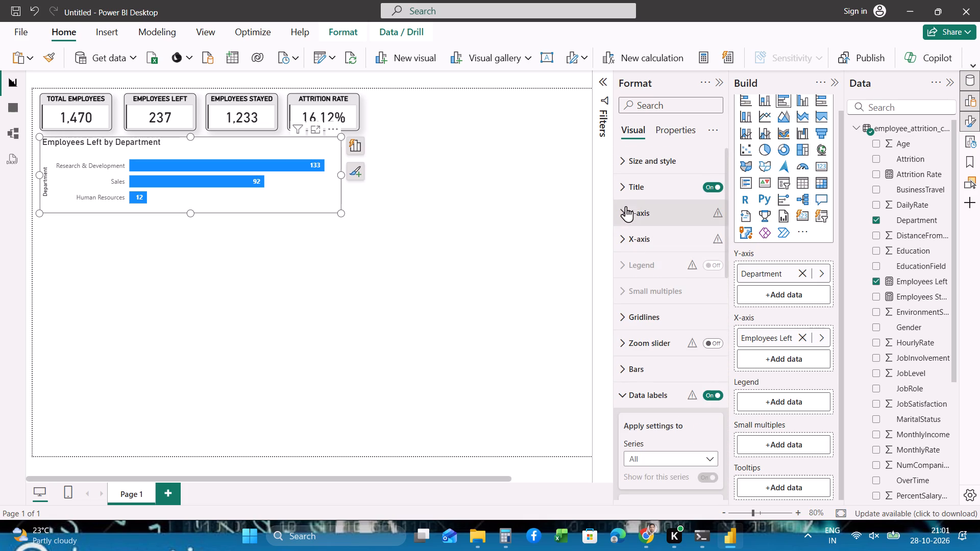
scroll(625, 329, "down", 1)
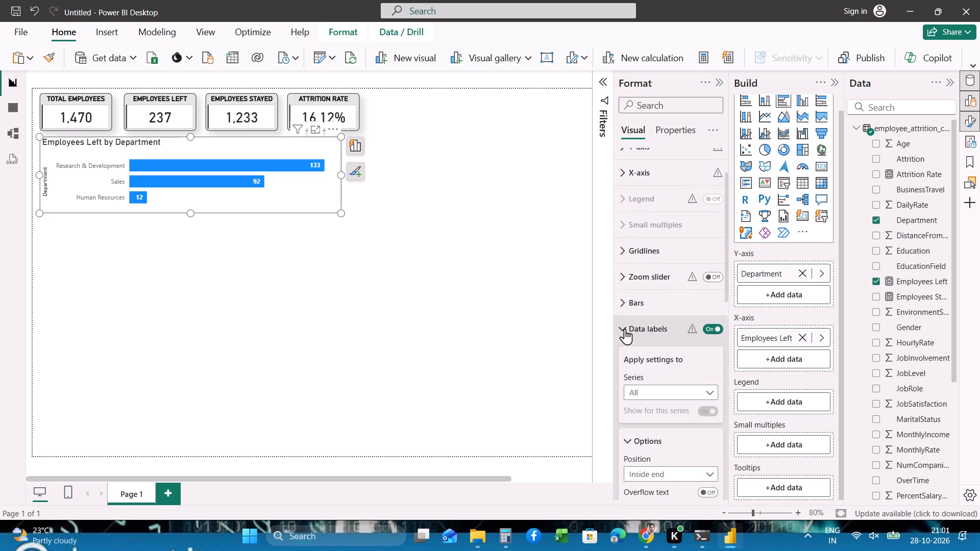
scroll(625, 329, "down", 1)
left_click(625, 330)
scroll(625, 330, "down", 1)
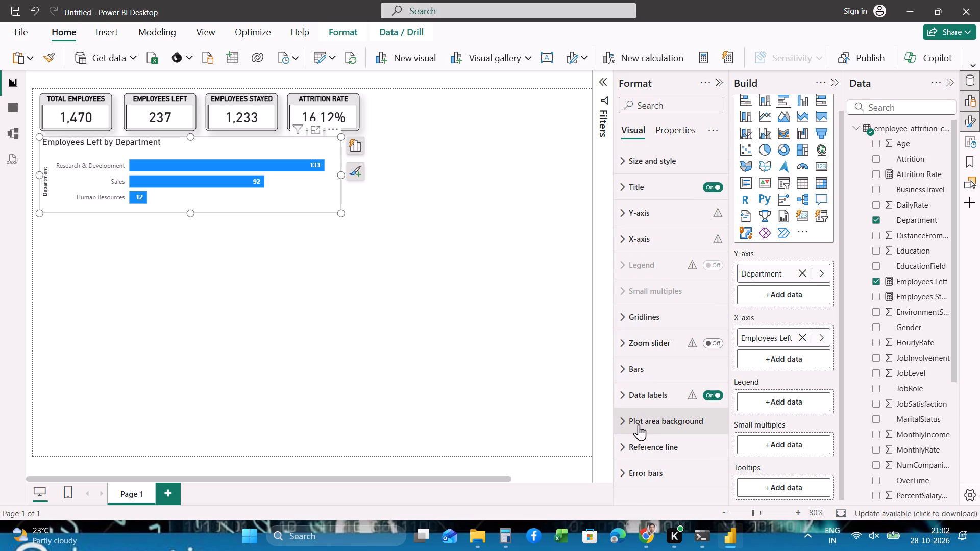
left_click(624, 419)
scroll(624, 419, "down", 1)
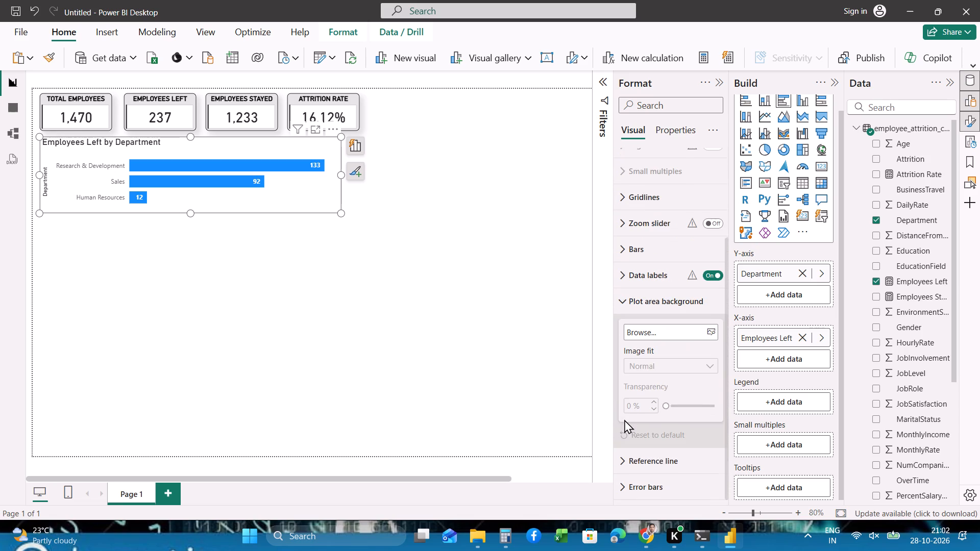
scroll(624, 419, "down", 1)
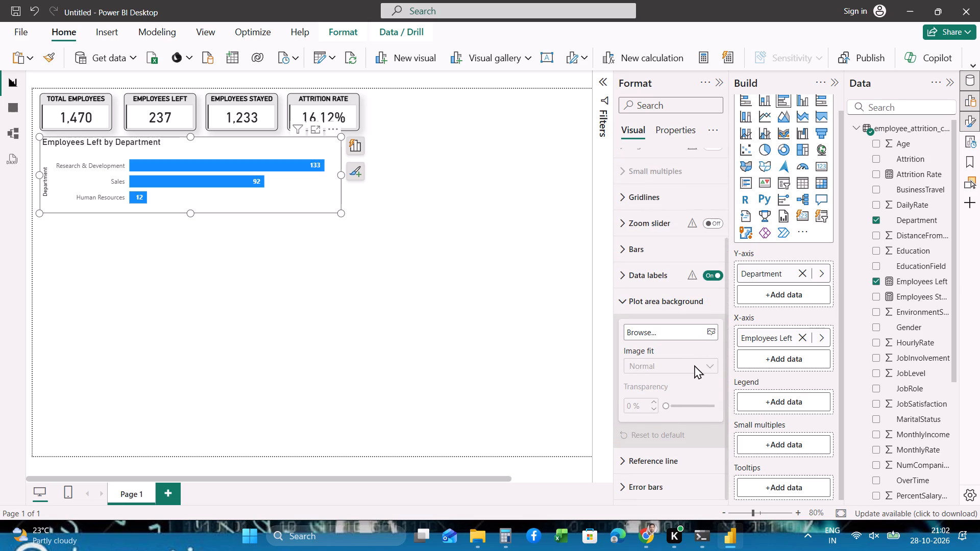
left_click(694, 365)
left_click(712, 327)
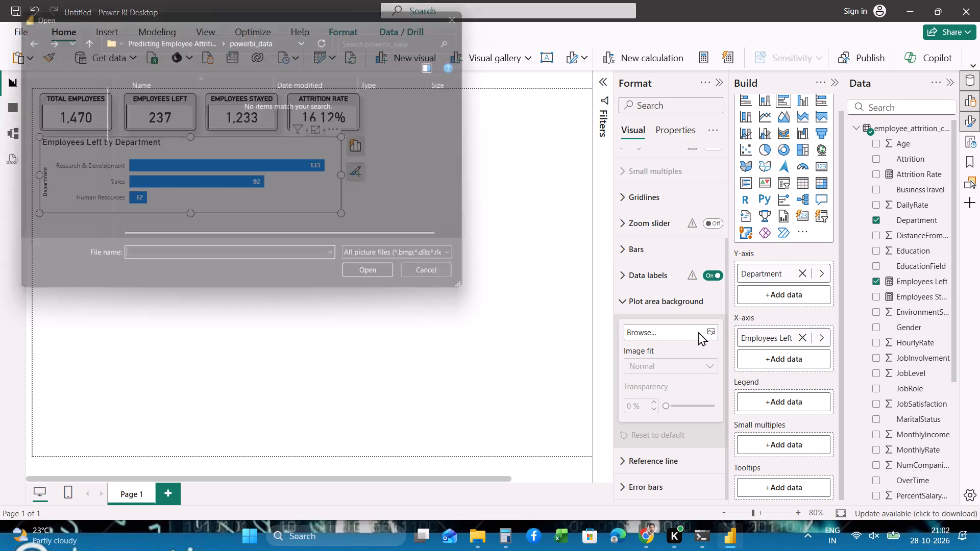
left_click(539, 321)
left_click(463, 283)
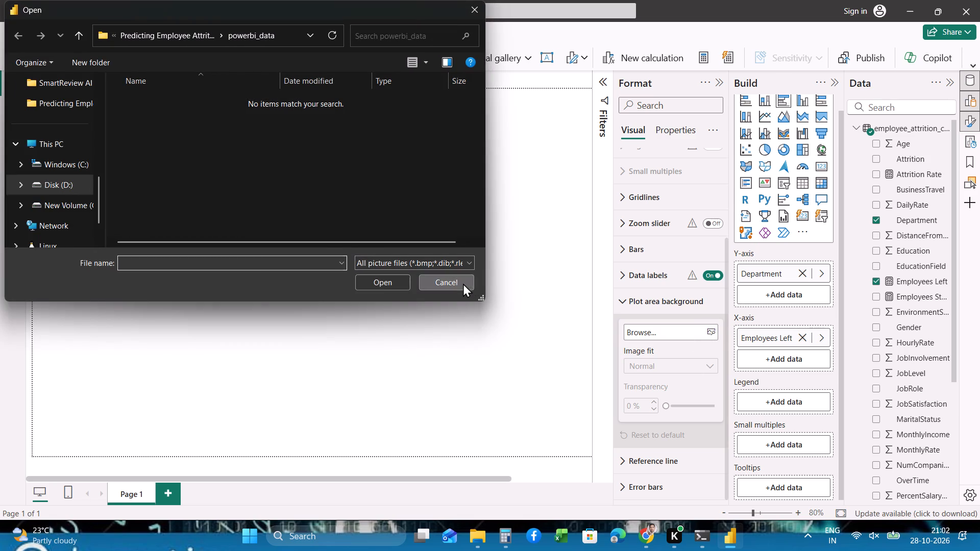
Examine the reference line and error bars options of the department chart, collapsing each section again.
scroll(653, 388, "down", 2)
left_click(624, 459)
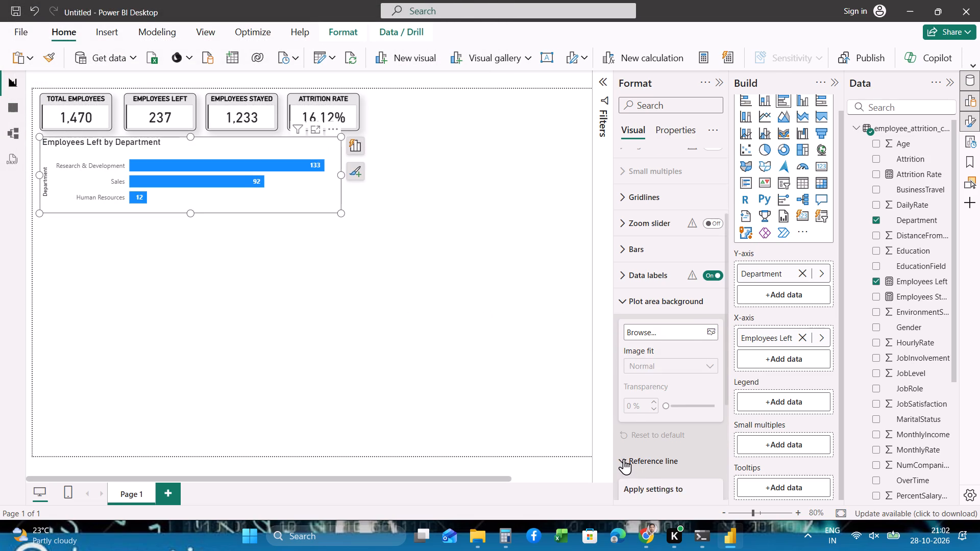
scroll(624, 459, "down", 4)
left_click(624, 486)
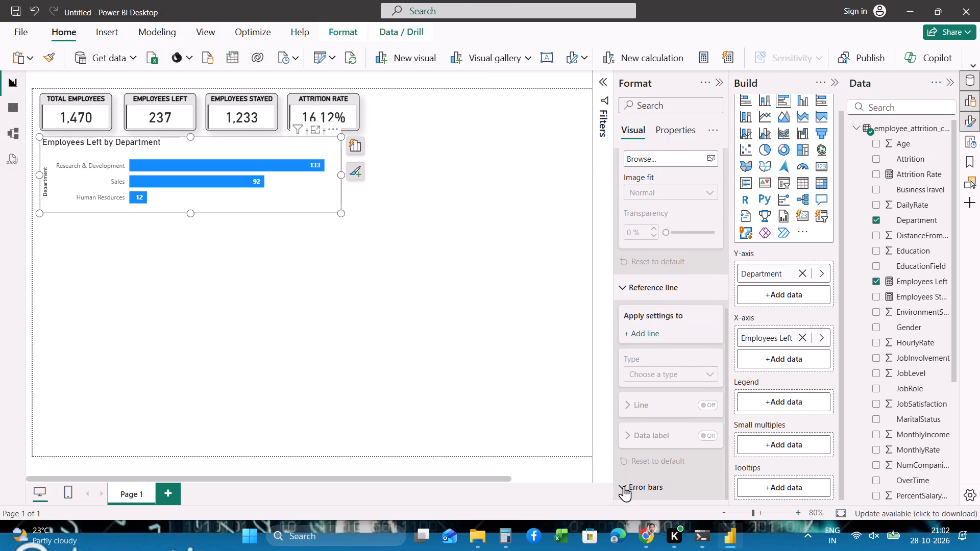
scroll(624, 486, "down", 3)
scroll(677, 353, "down", 3)
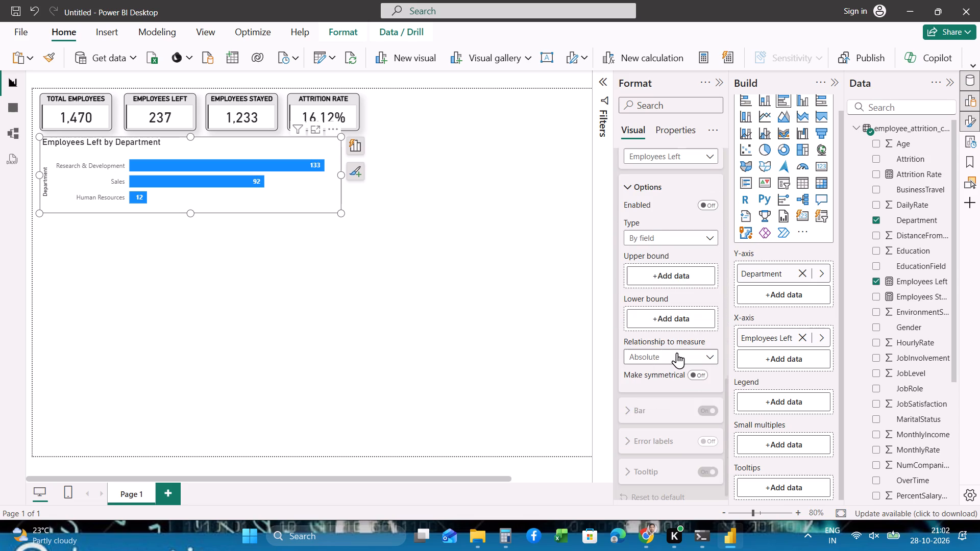
left_click(630, 177)
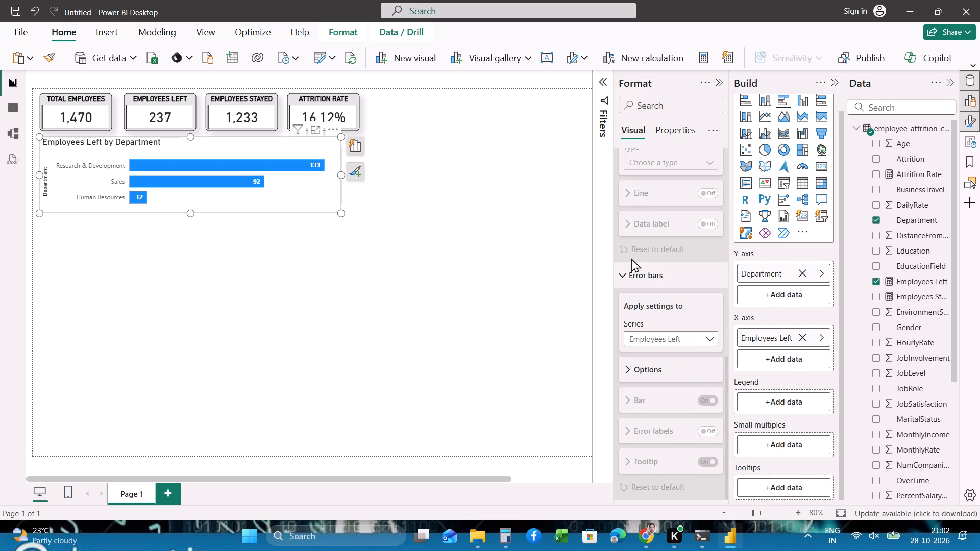
left_click(624, 277)
left_click(626, 285)
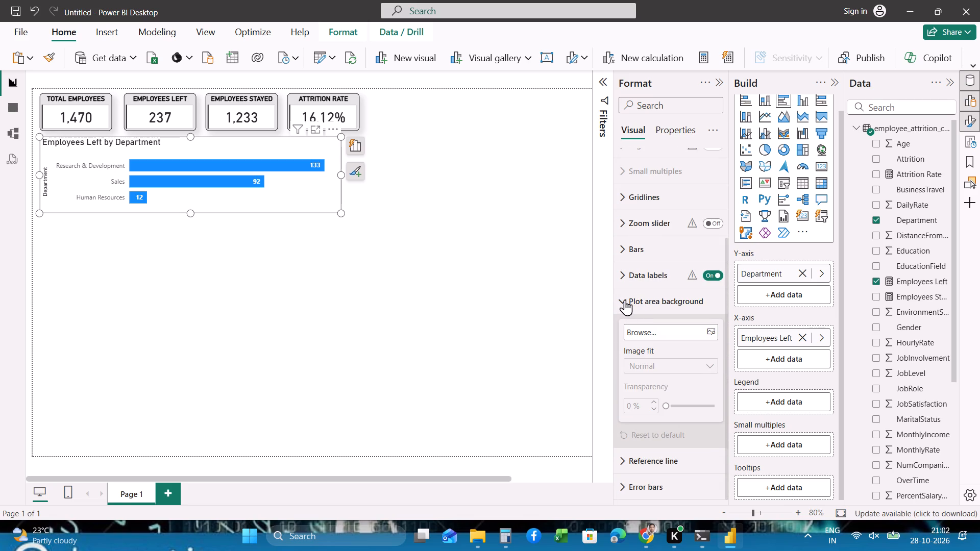
left_click(625, 299)
Examine the Bars formatting options of the department chart, including the bar color choices.
left_click(627, 365)
scroll(627, 365, "down", 2)
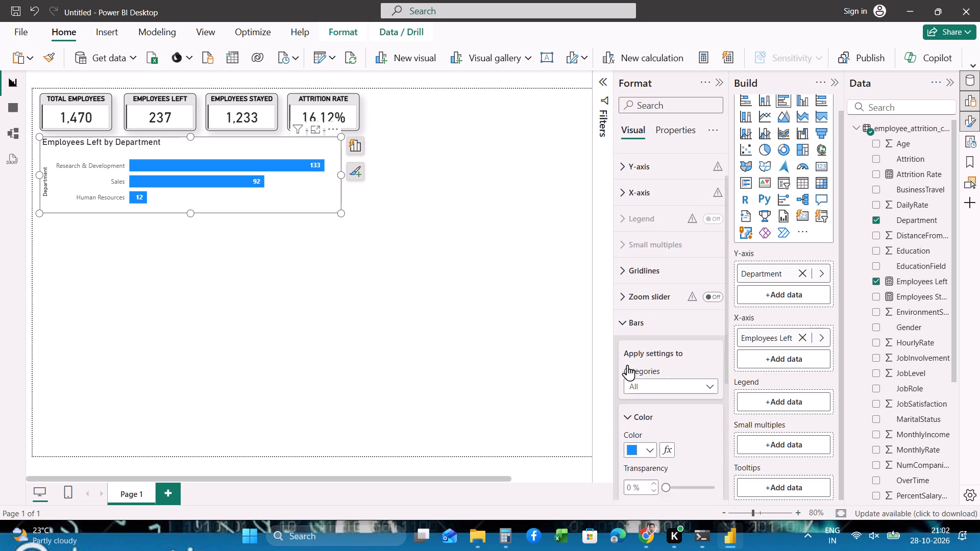
scroll(627, 365, "down", 2)
scroll(646, 346, "up", 1)
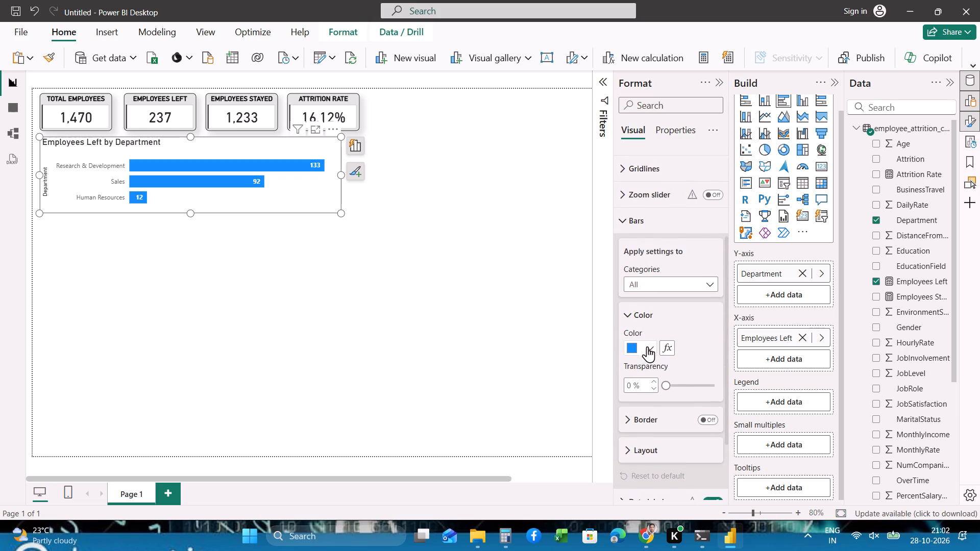
left_click(652, 349)
left_click(652, 349)
scroll(652, 349, "up", 1)
left_click(624, 275)
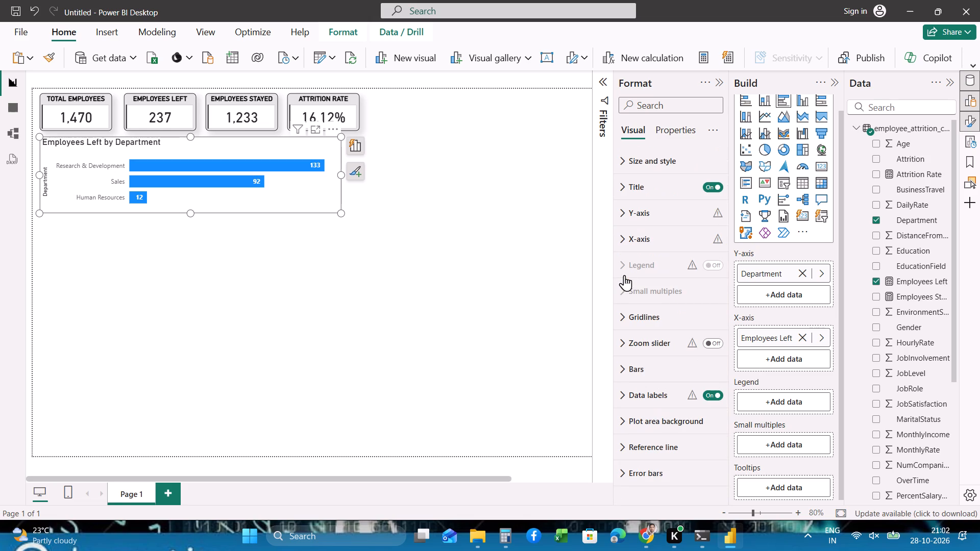
Set the Employees Left by Department chart's overall background color to light grey, keeping the background on.
scroll(624, 275, "up", 1)
left_click(623, 163)
scroll(644, 302, "down", 1)
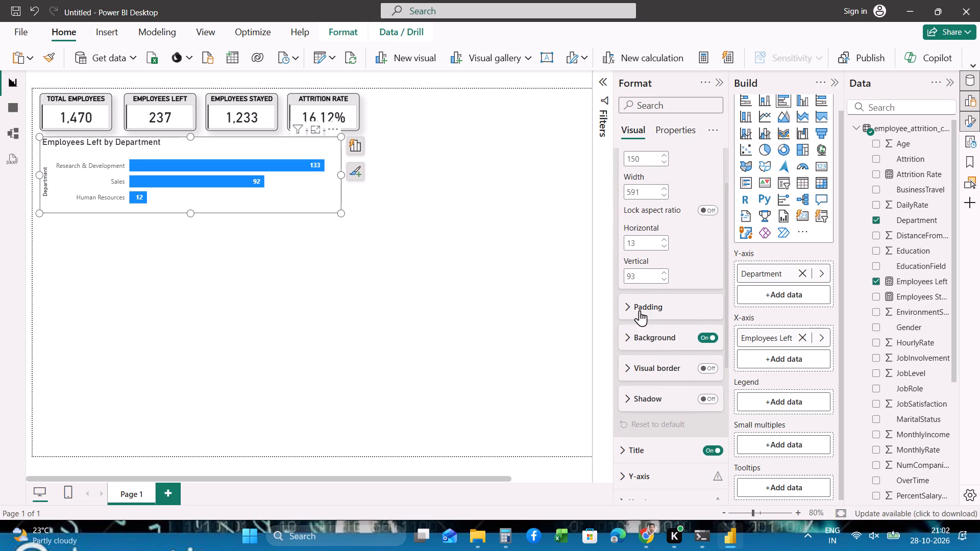
left_click(707, 337)
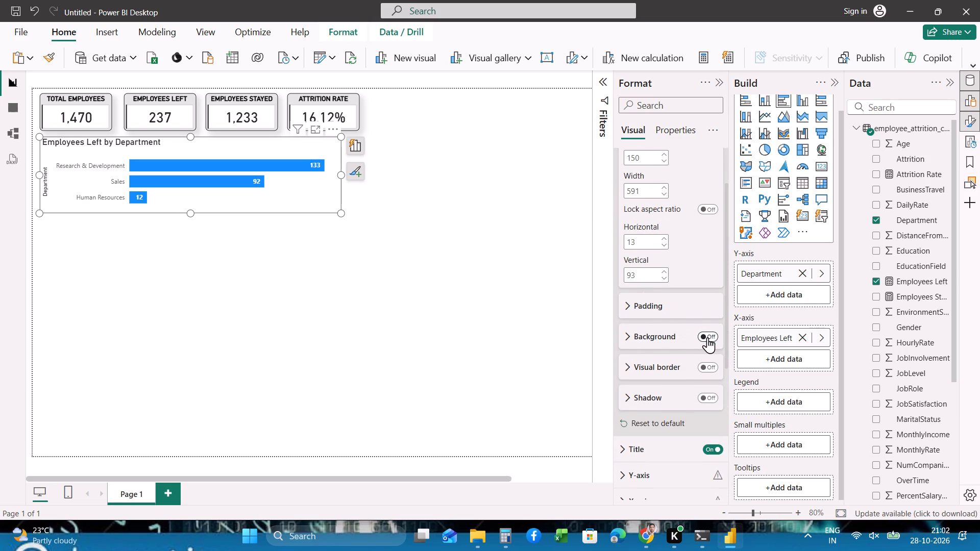
left_click(707, 337)
left_click(628, 339)
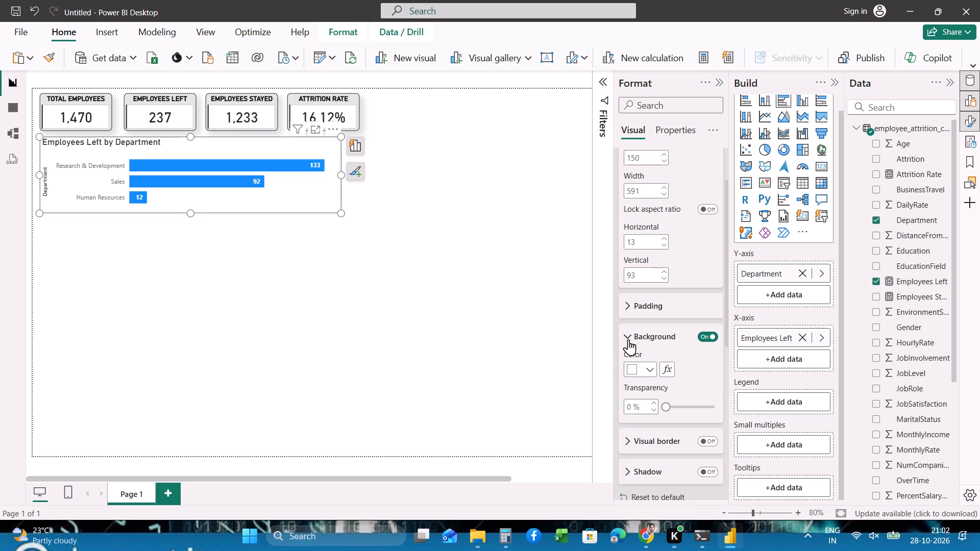
left_click(651, 374)
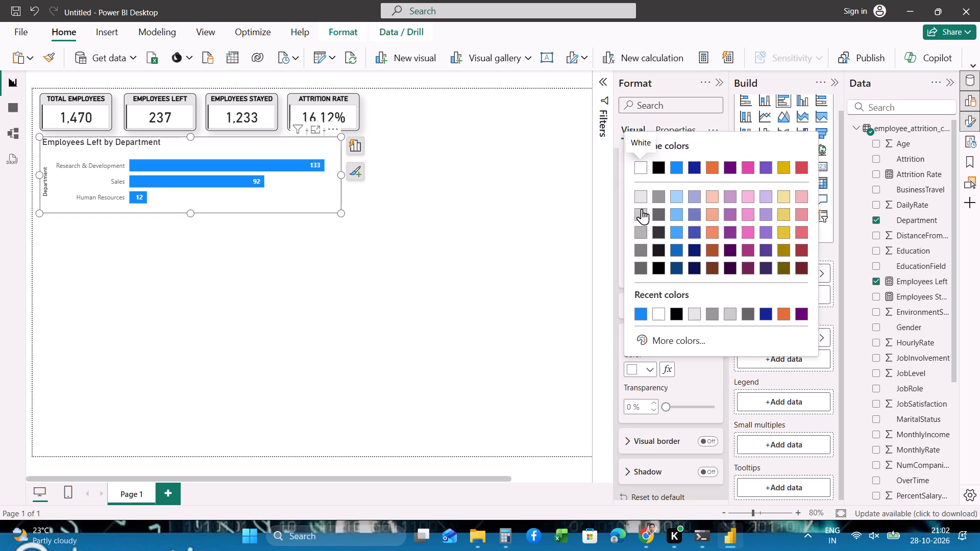
left_click(642, 201)
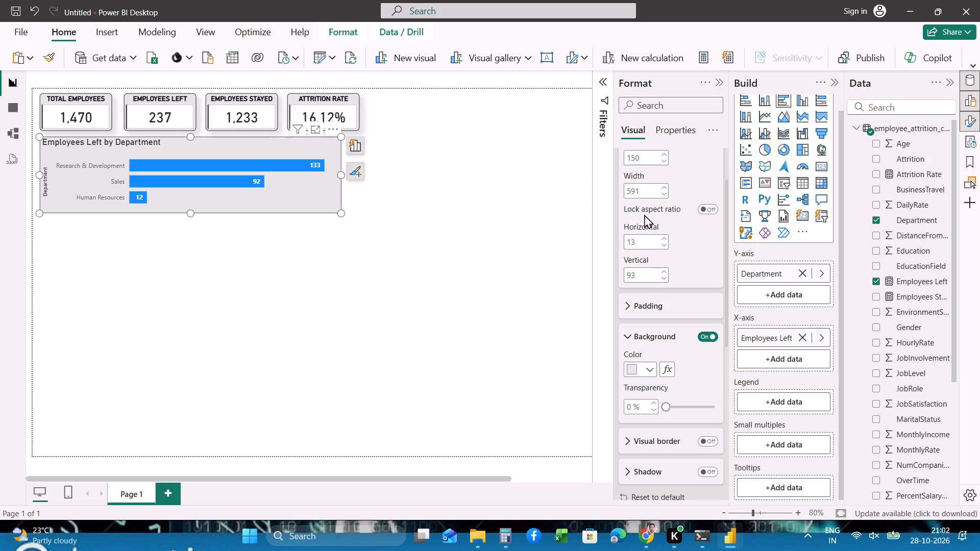
scroll(644, 214, "up", 2)
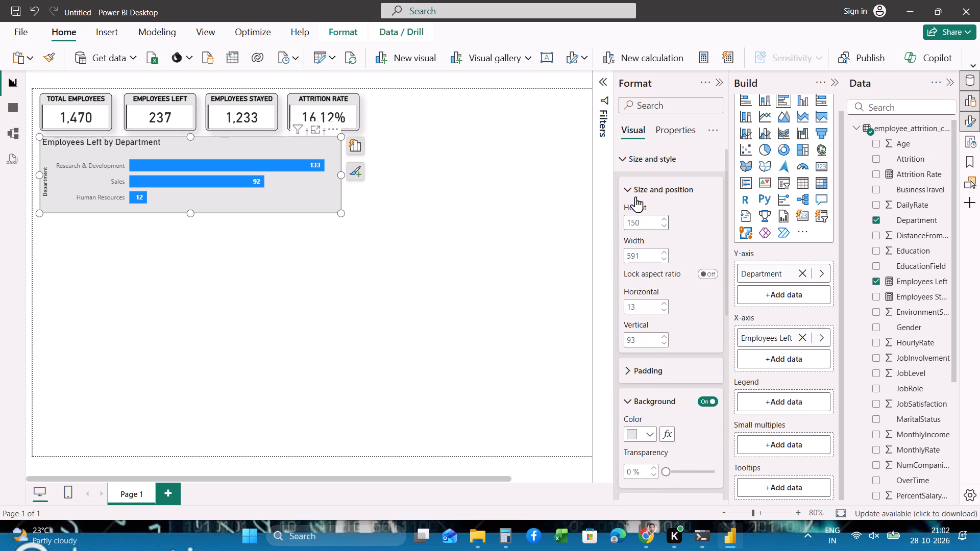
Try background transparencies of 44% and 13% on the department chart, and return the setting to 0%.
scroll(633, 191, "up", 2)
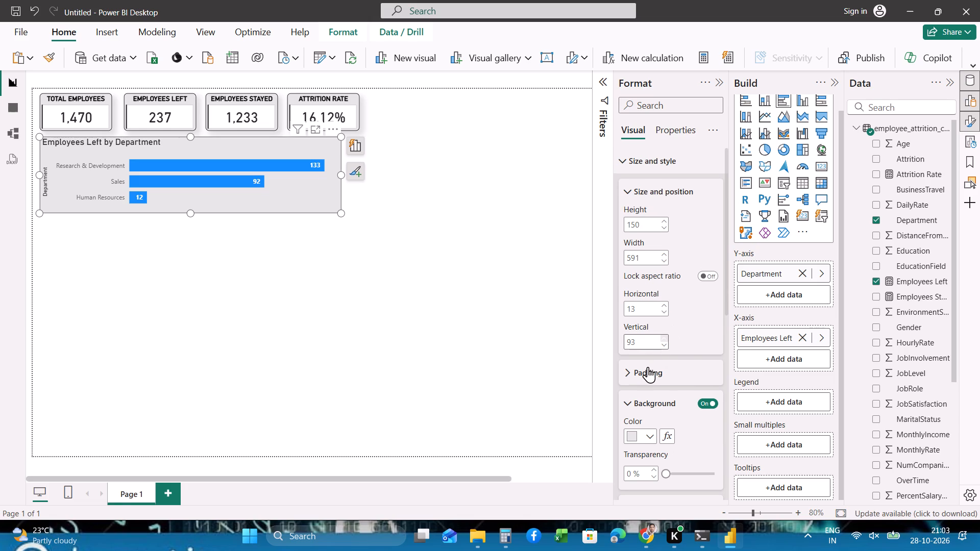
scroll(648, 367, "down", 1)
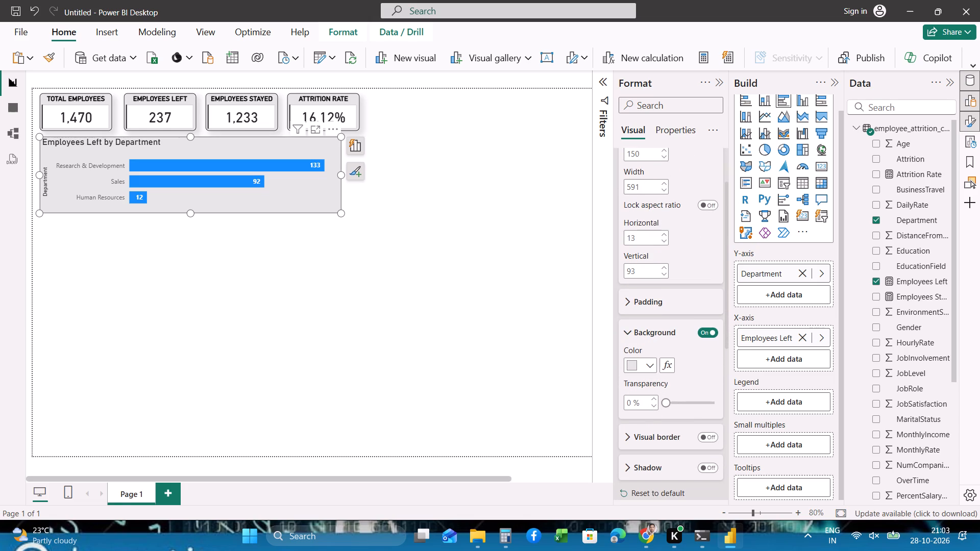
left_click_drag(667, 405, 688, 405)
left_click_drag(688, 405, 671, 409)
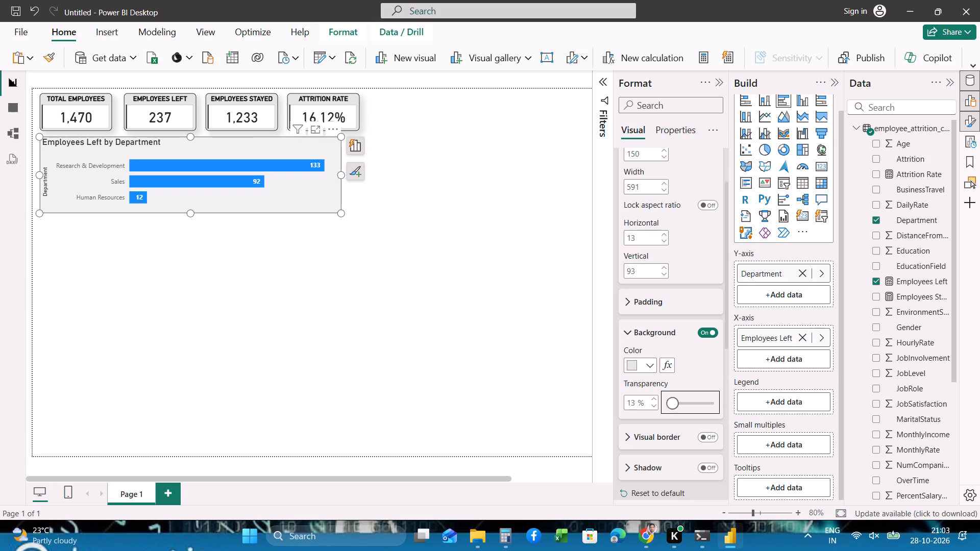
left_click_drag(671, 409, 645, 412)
Turn on the department chart's visual border and set its rounded corners to 7 px.
scroll(663, 408, "down", 1)
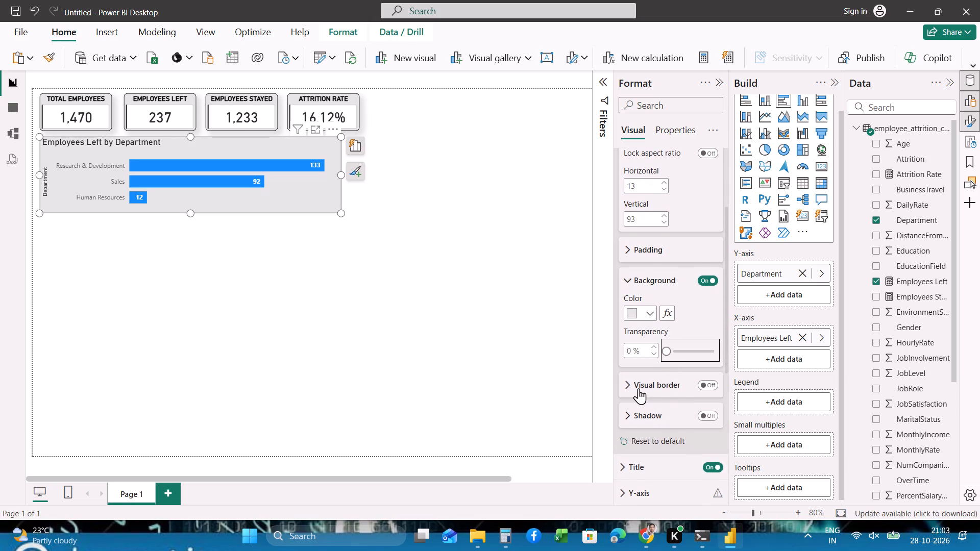
left_click(710, 386)
left_click(710, 386)
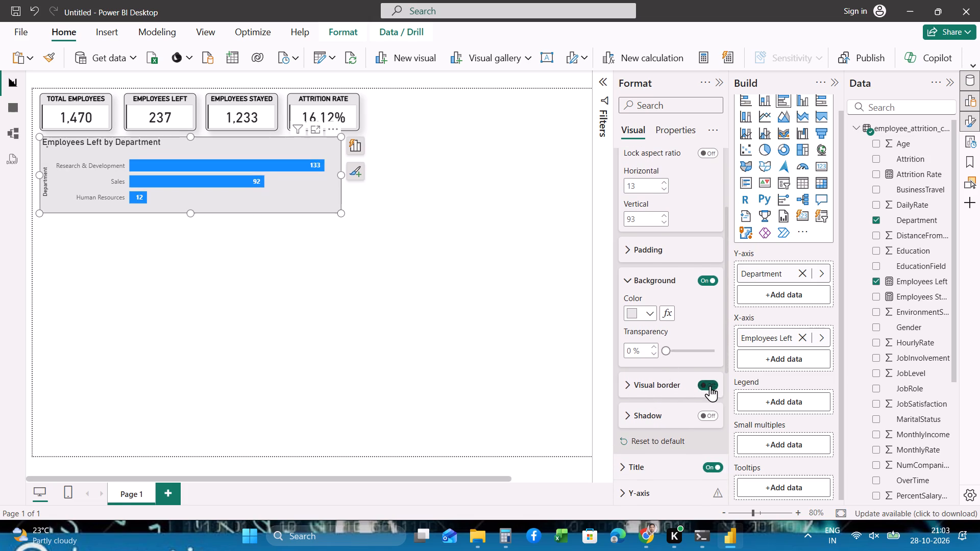
left_click(710, 386)
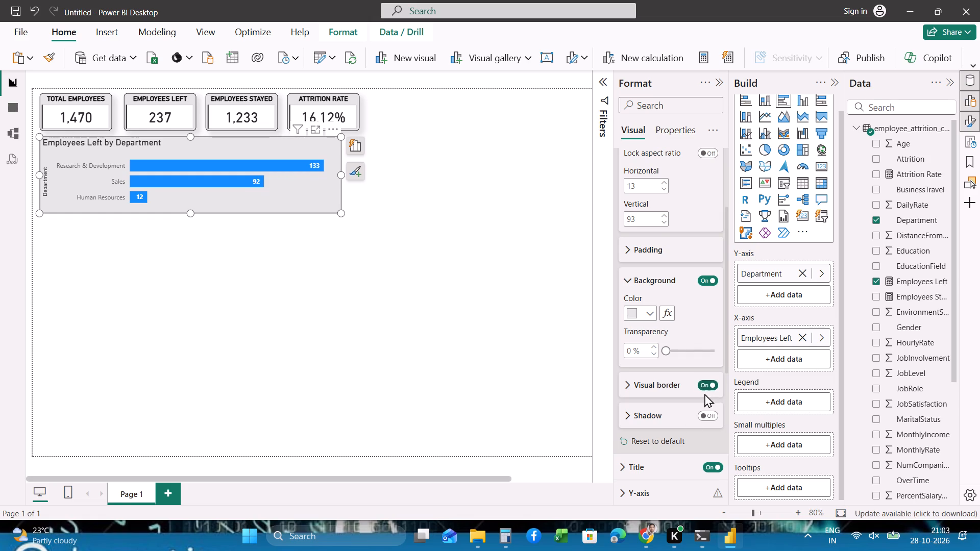
scroll(683, 428, "down", 1)
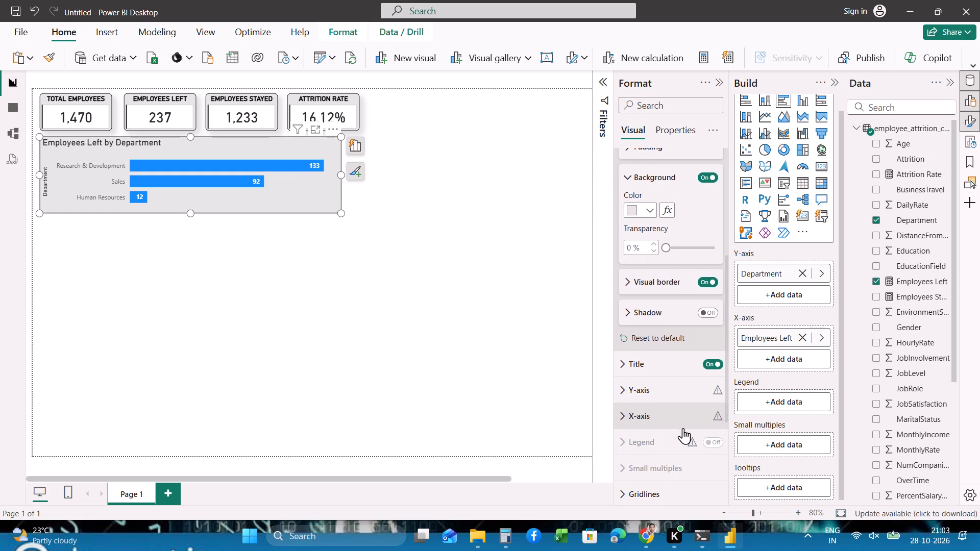
left_click(638, 302)
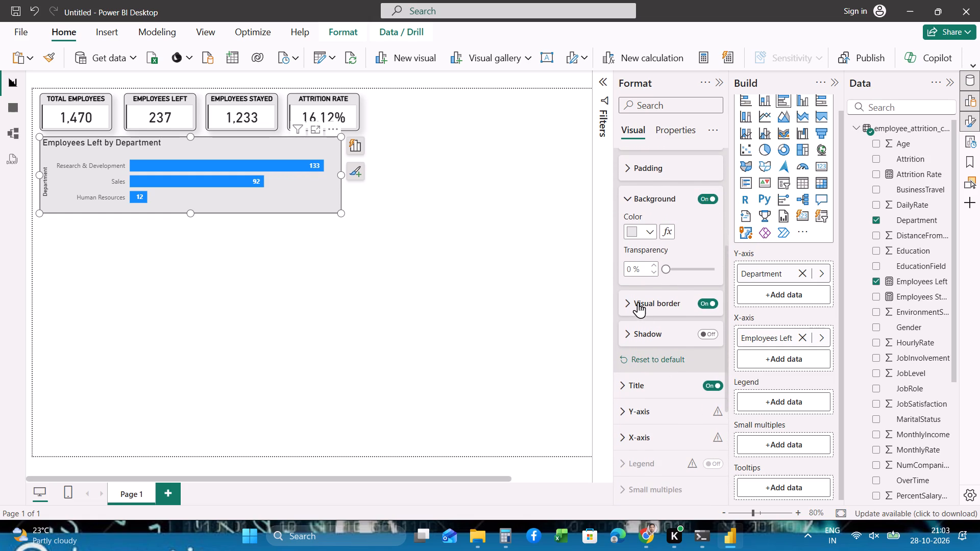
left_click_drag(668, 373, 680, 373)
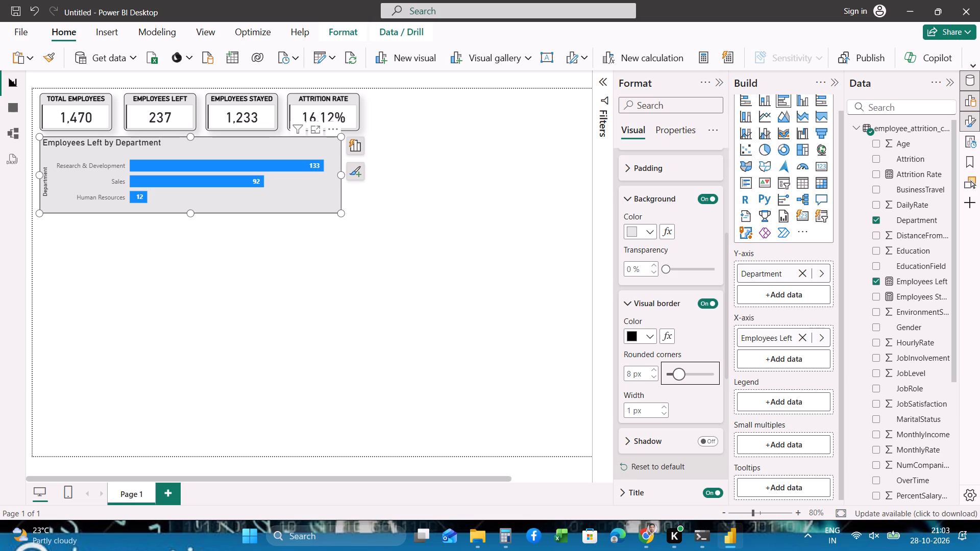
left_click_drag(680, 373, 678, 373)
left_click(473, 288)
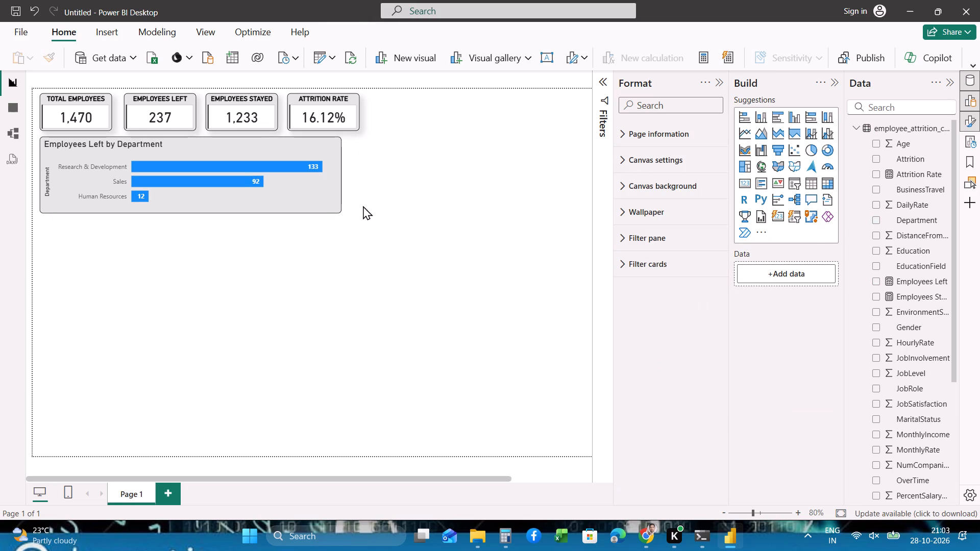
Turn on the department chart's shadow and set the shadow color to the medium grey Black, 60% lighter.
left_click(332, 193)
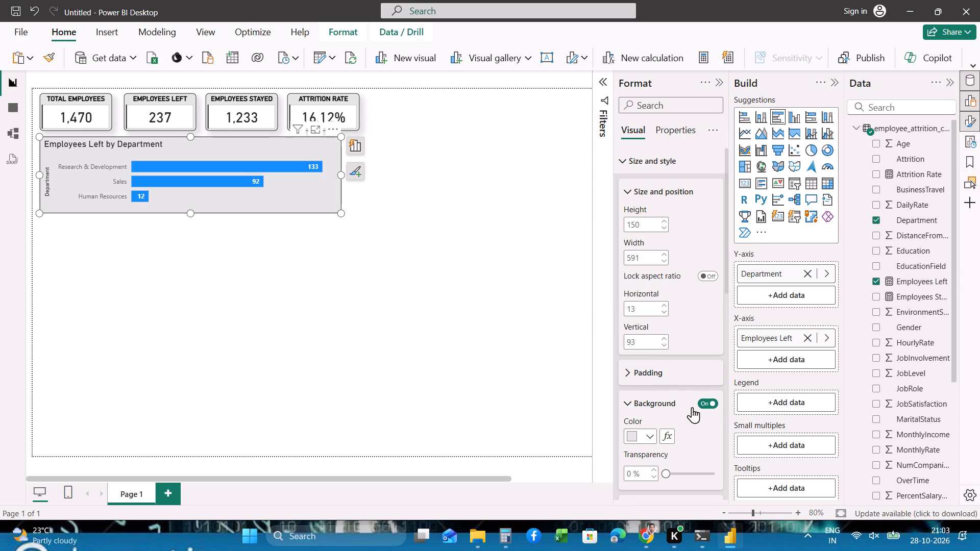
scroll(692, 407, "down", 1)
scroll(702, 450, "down", 2)
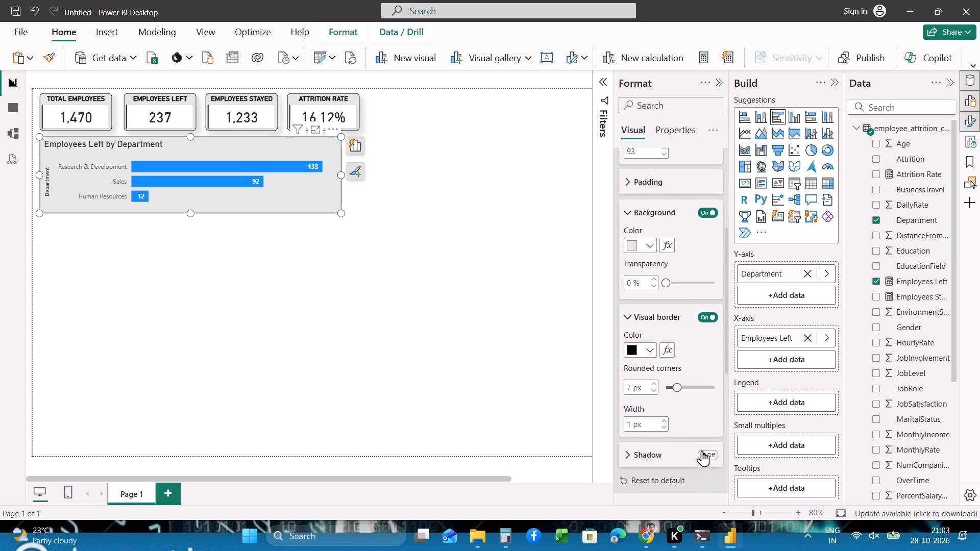
scroll(702, 450, "down", 1)
left_click(704, 445)
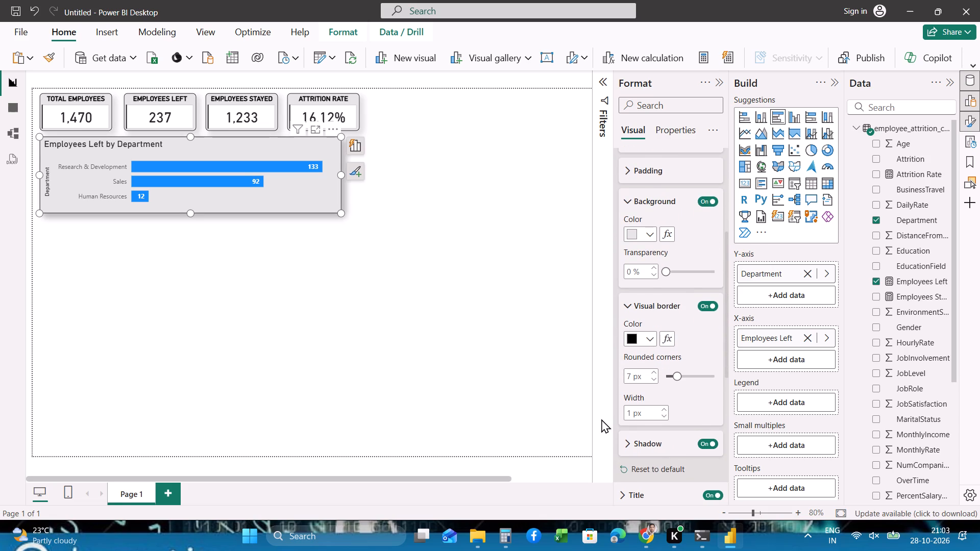
left_click(628, 440)
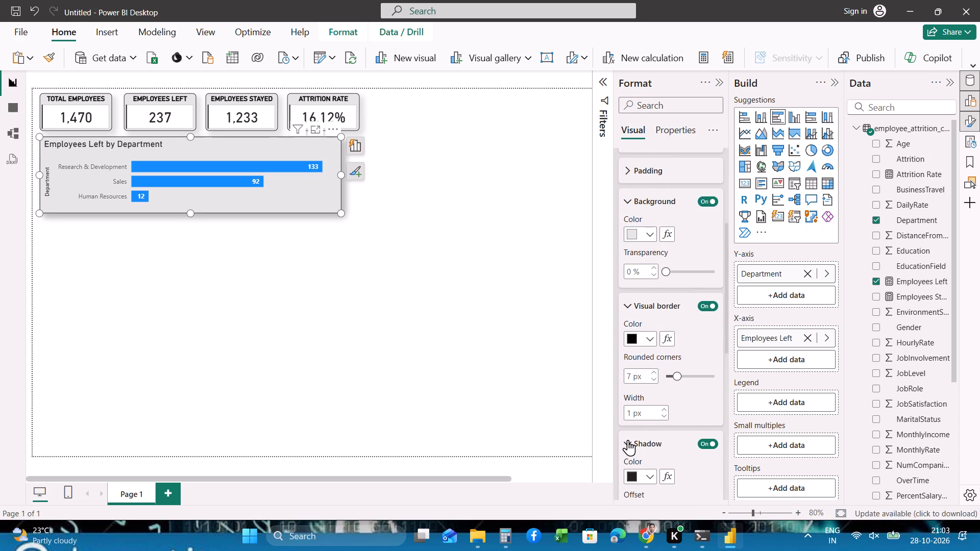
scroll(628, 440, "down", 1)
left_click(649, 387)
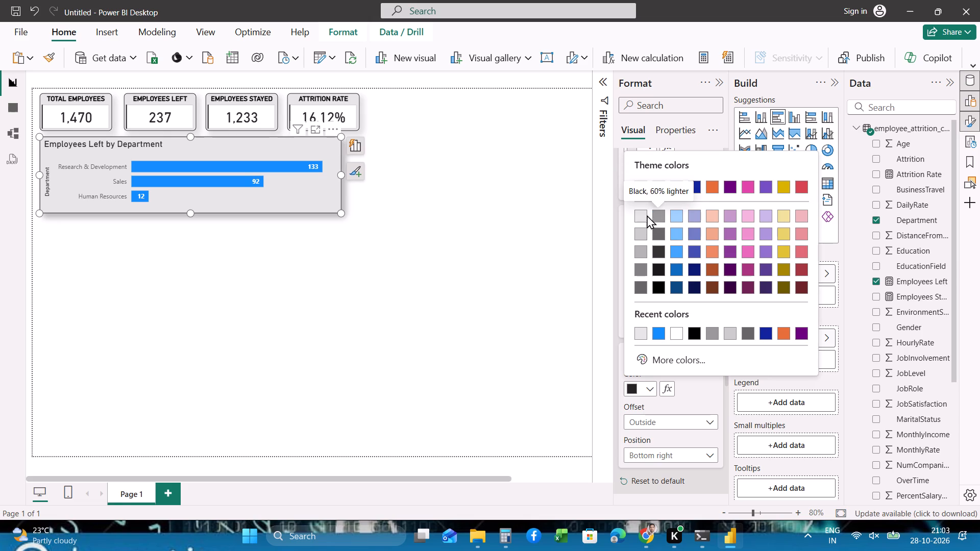
left_click(641, 214)
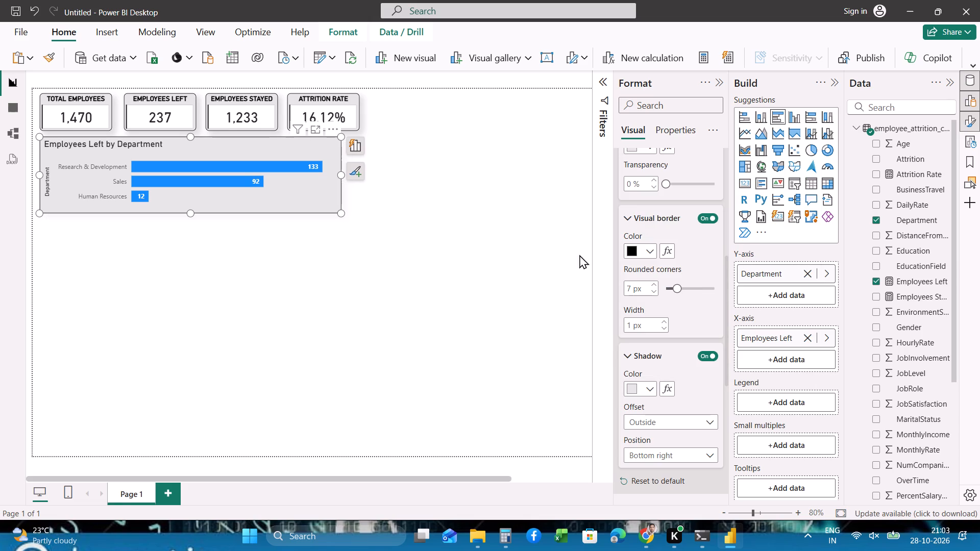
left_click(649, 385)
left_click(658, 216)
left_click(506, 213)
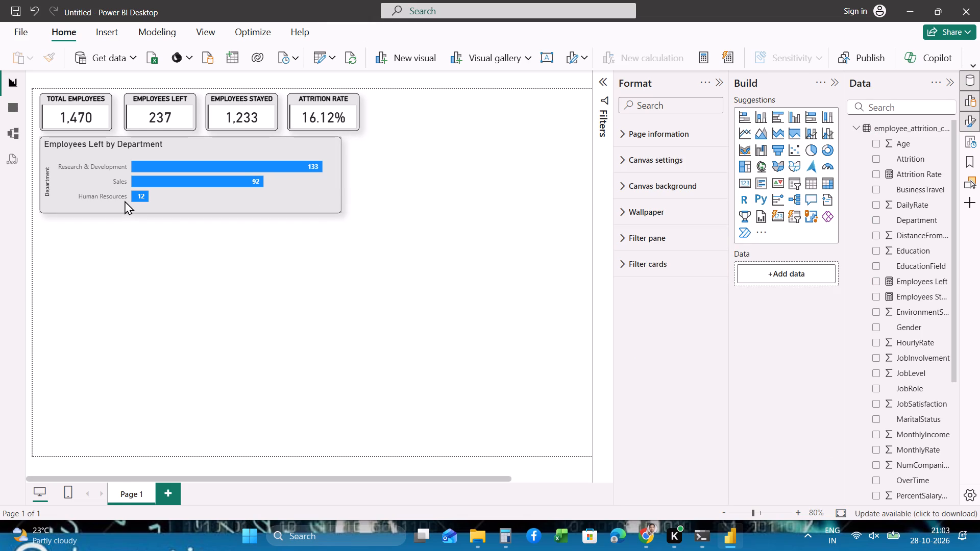
Collapse the department chart's Background settings and set the color of its Y-axis values to black.
left_click(225, 201)
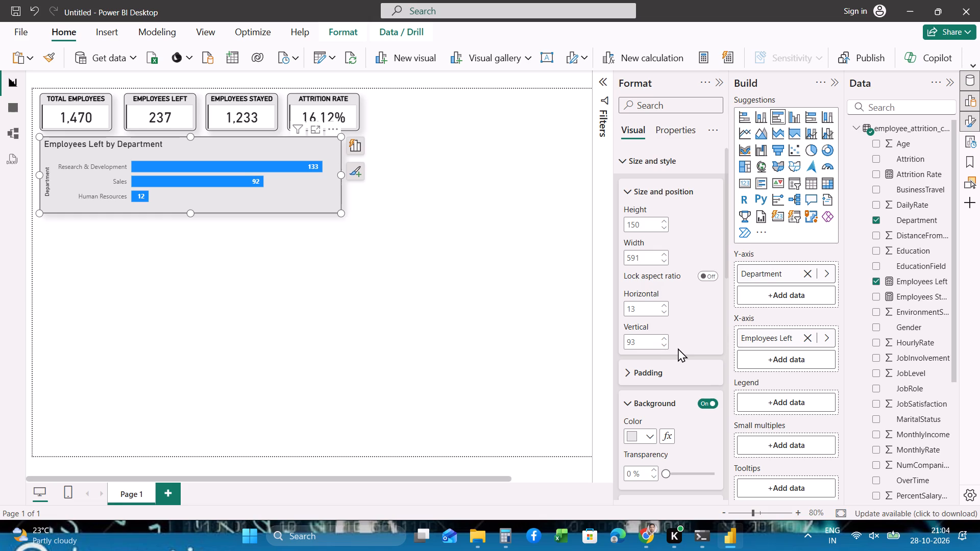
scroll(678, 348, "down", 1)
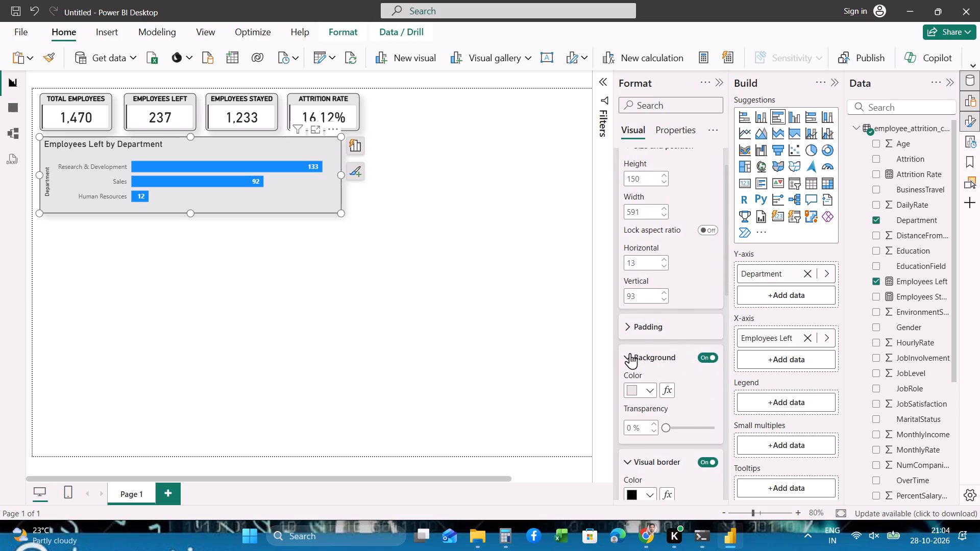
left_click(627, 356)
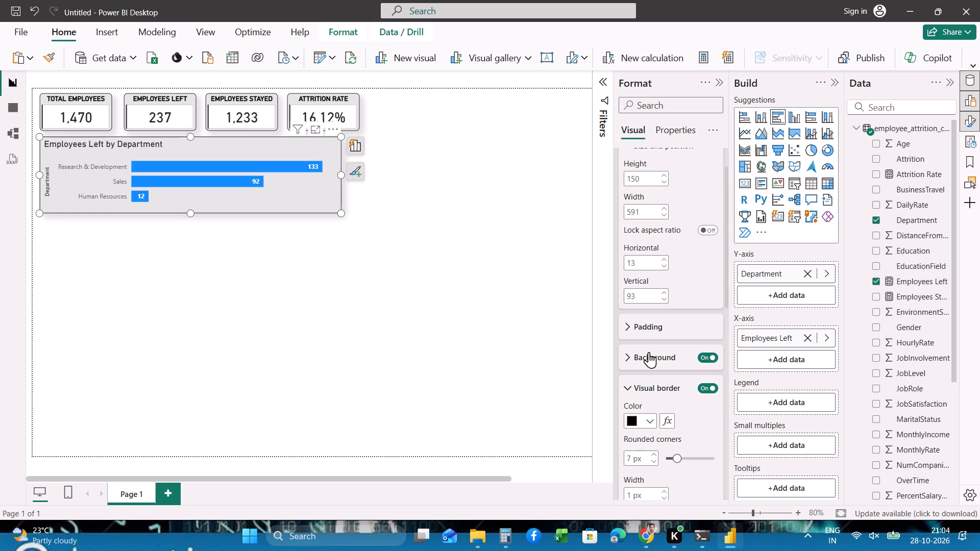
scroll(663, 350, "down", 1)
scroll(673, 413, "down", 1)
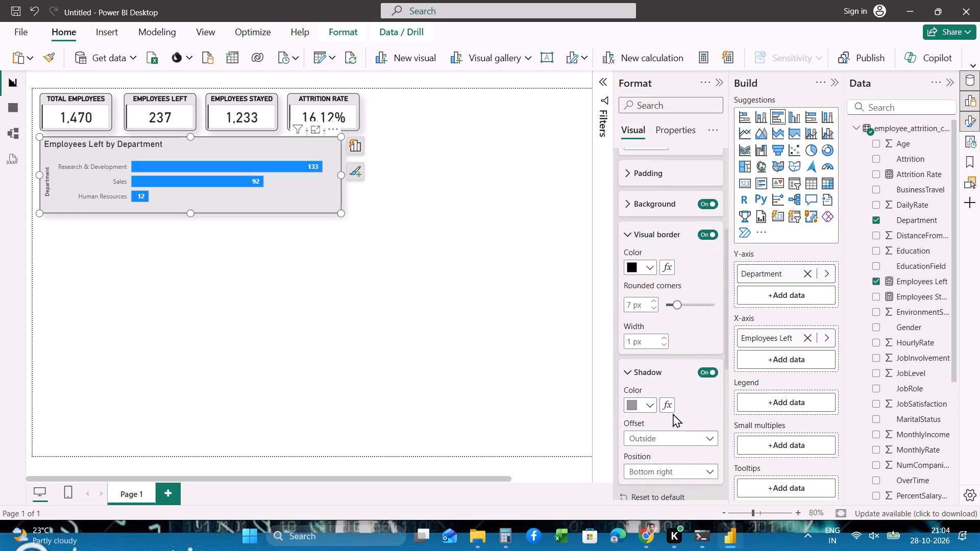
scroll(673, 413, "down", 3)
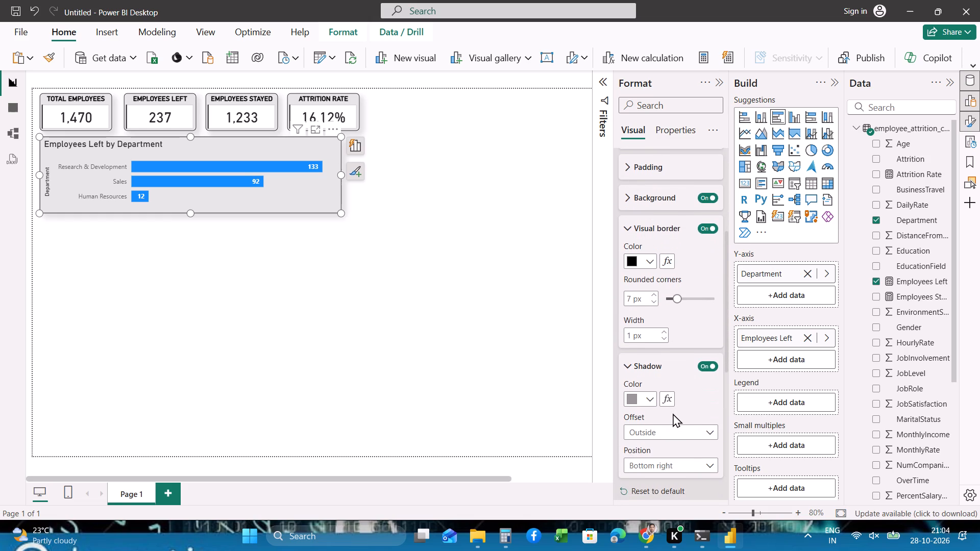
scroll(673, 413, "down", 3)
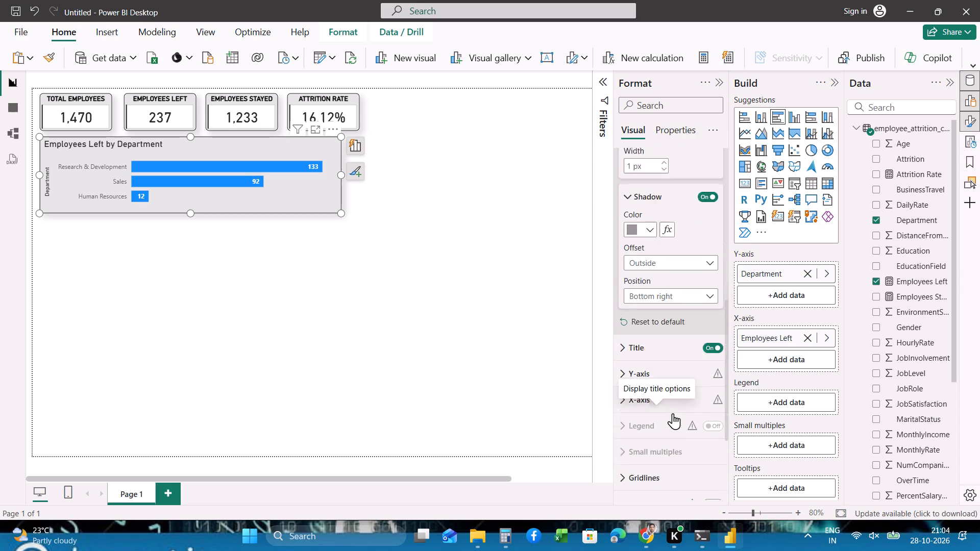
scroll(673, 413, "down", 1)
left_click(625, 313)
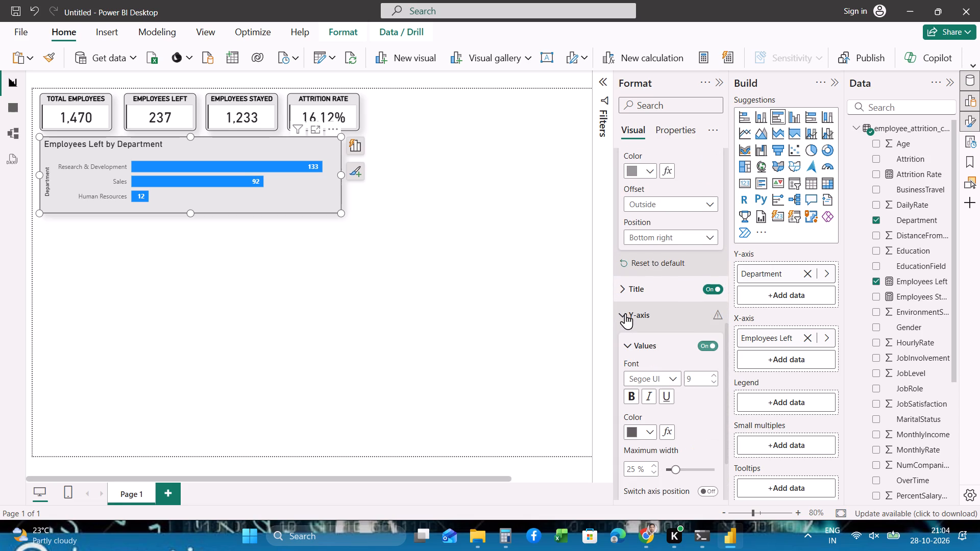
scroll(666, 385, "down", 1)
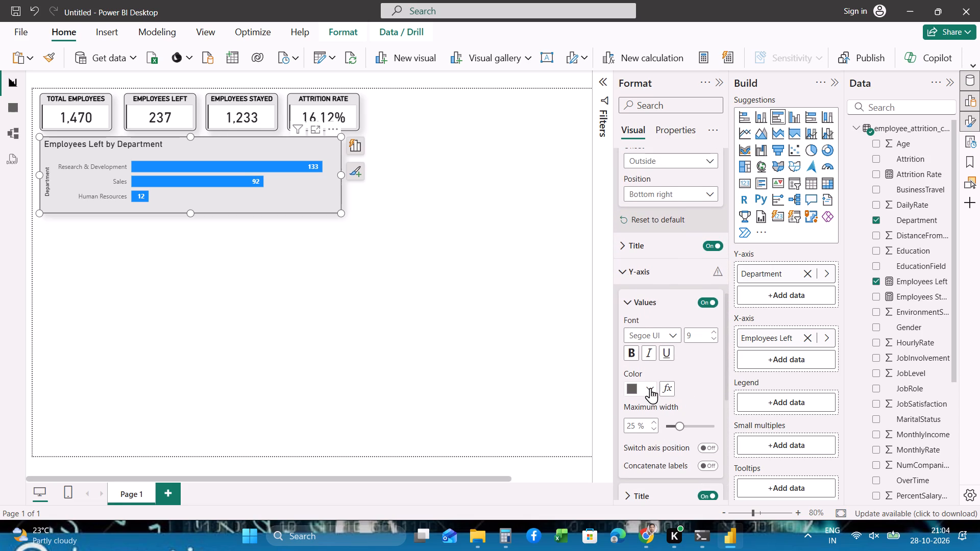
left_click(650, 388)
left_click(712, 334)
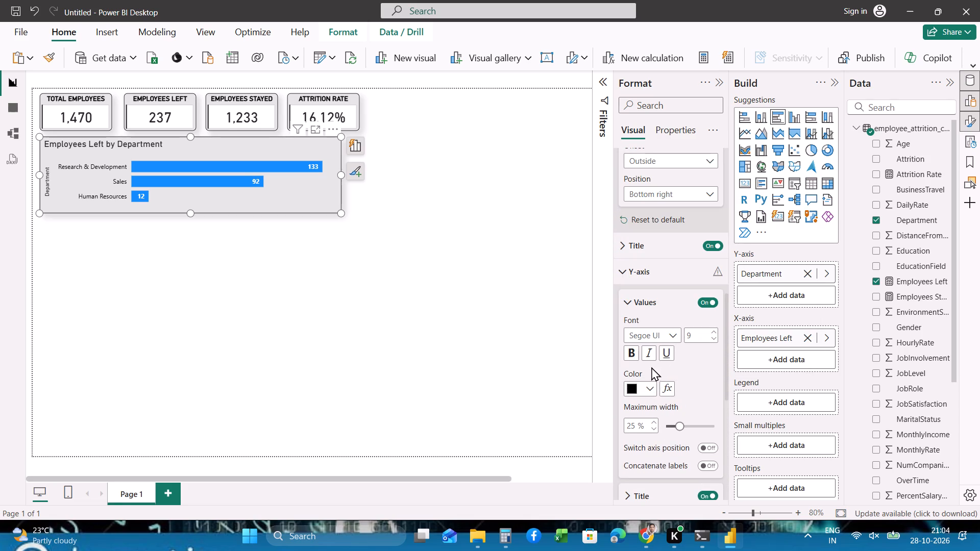
left_click(629, 388)
left_click(629, 388)
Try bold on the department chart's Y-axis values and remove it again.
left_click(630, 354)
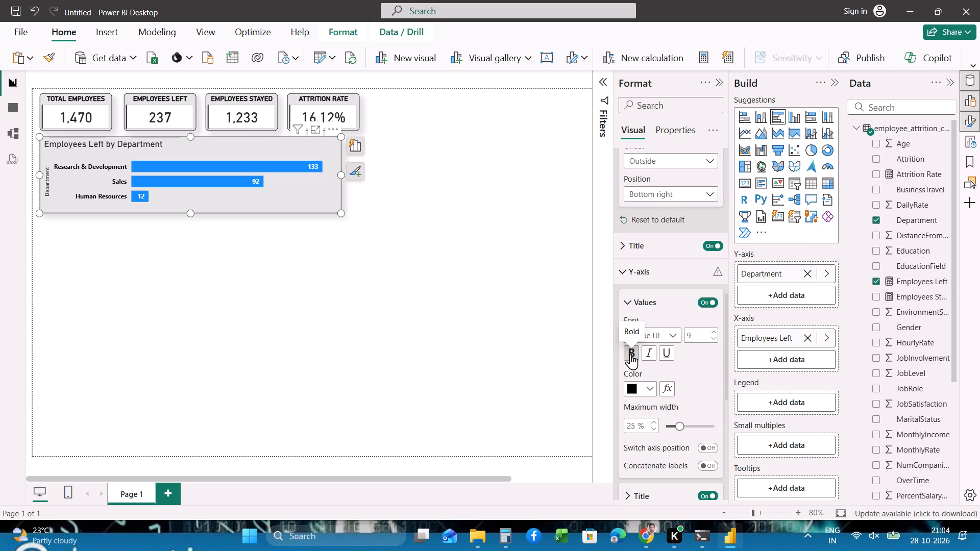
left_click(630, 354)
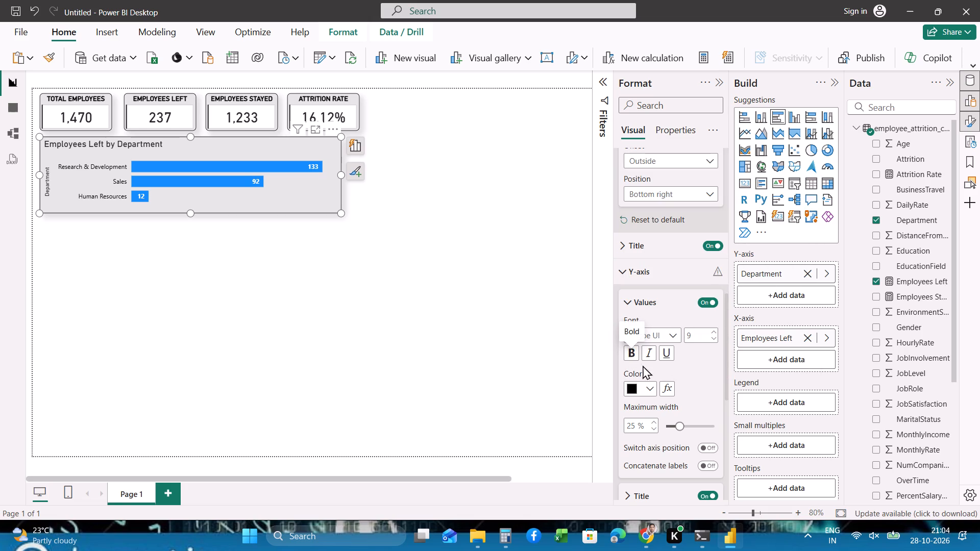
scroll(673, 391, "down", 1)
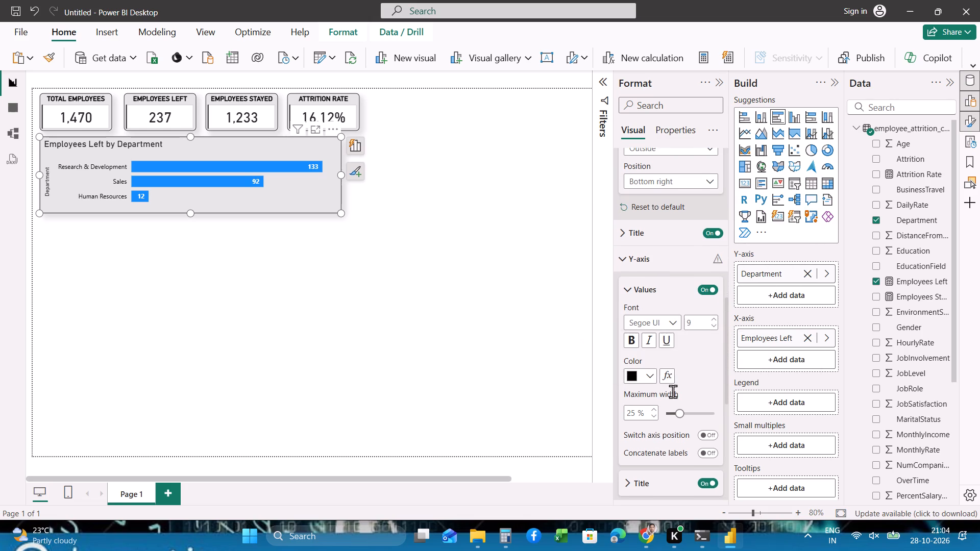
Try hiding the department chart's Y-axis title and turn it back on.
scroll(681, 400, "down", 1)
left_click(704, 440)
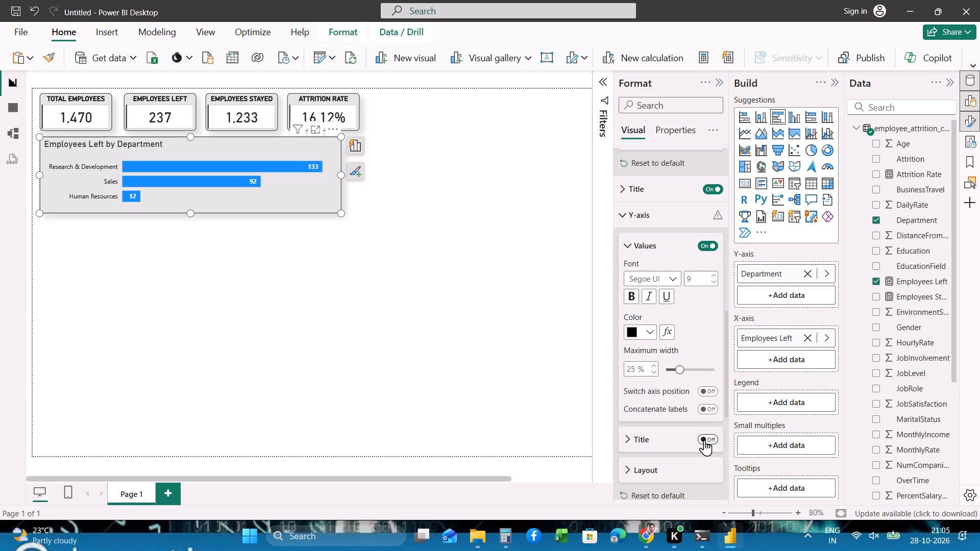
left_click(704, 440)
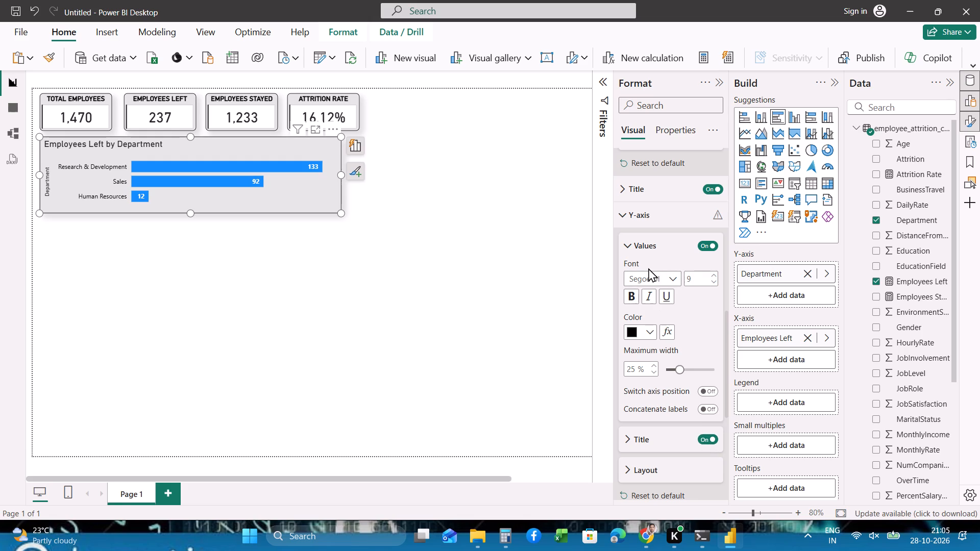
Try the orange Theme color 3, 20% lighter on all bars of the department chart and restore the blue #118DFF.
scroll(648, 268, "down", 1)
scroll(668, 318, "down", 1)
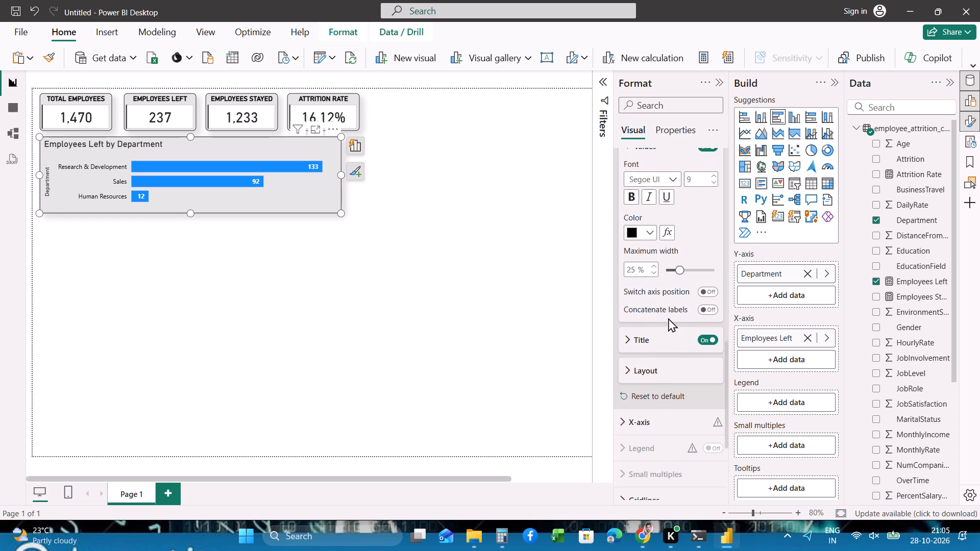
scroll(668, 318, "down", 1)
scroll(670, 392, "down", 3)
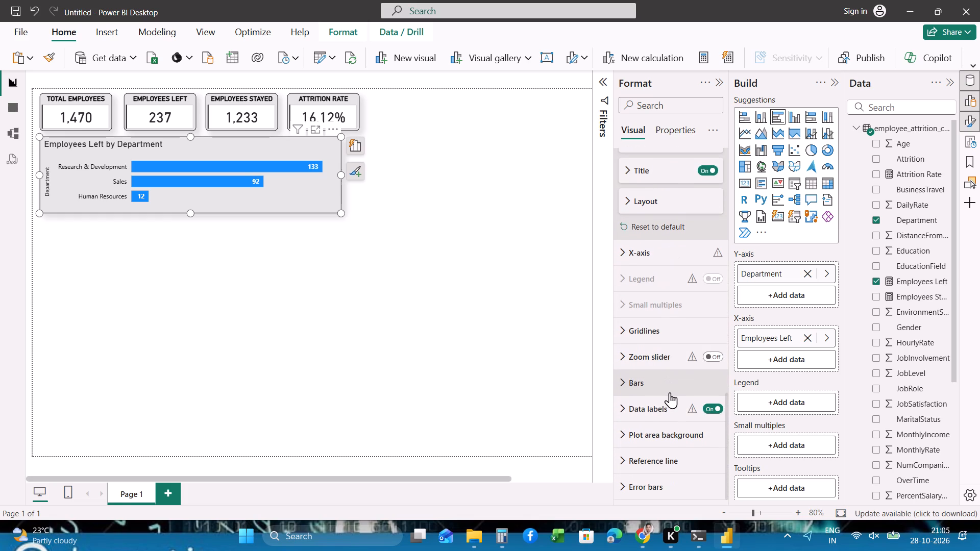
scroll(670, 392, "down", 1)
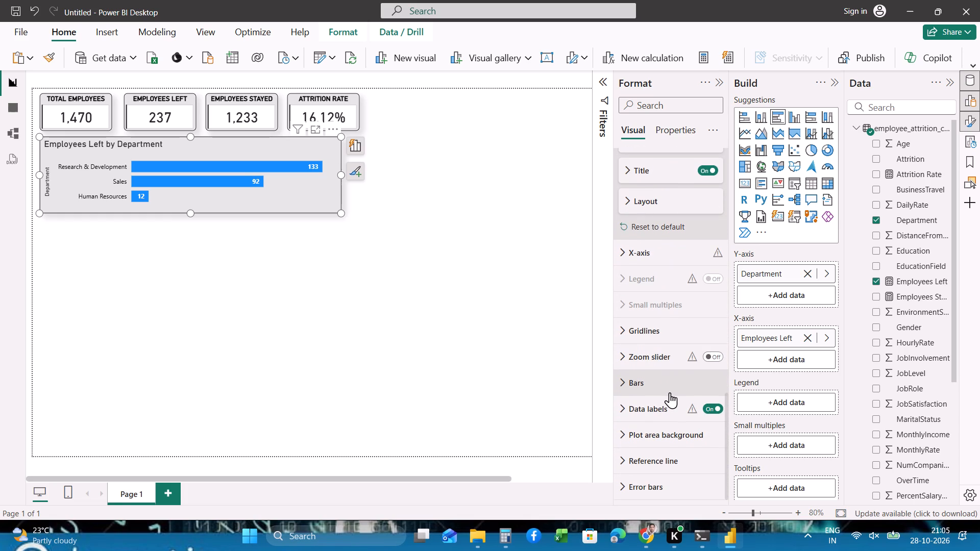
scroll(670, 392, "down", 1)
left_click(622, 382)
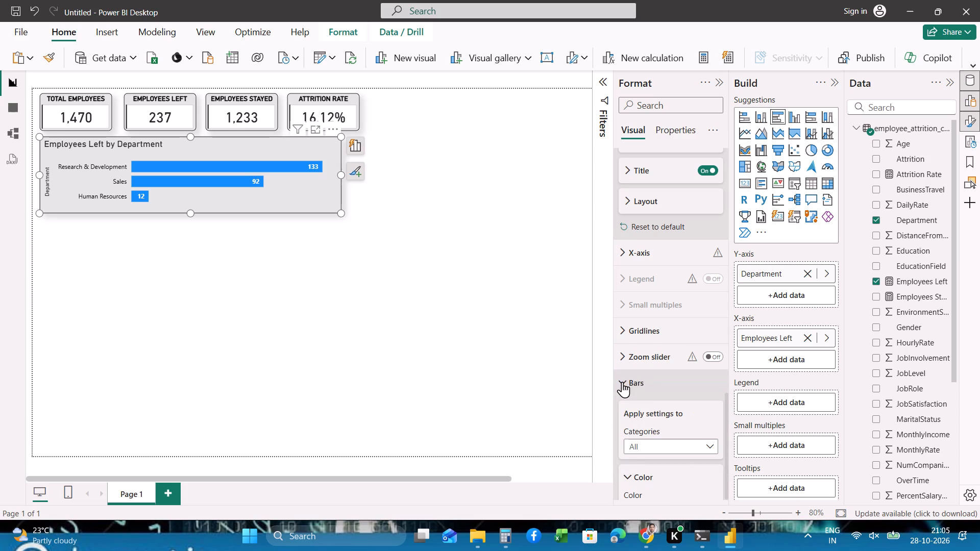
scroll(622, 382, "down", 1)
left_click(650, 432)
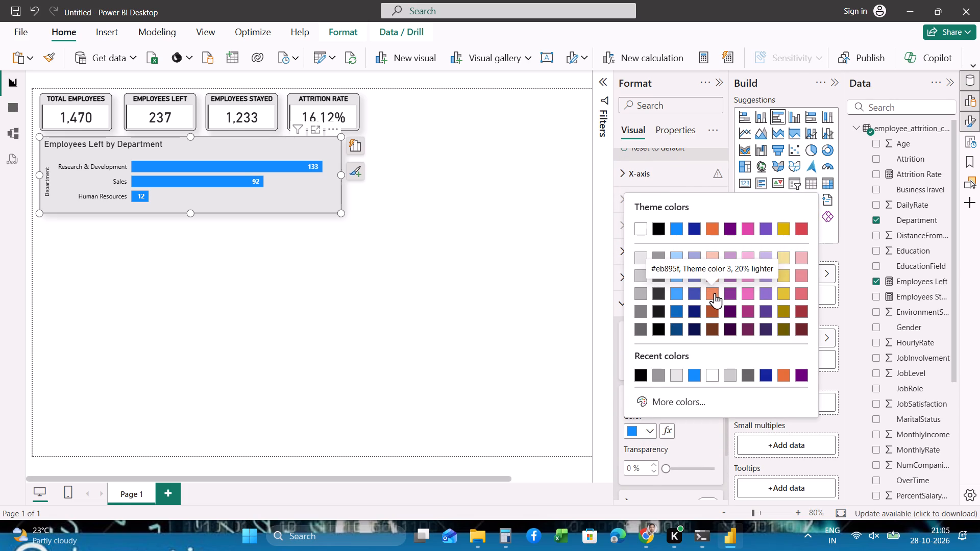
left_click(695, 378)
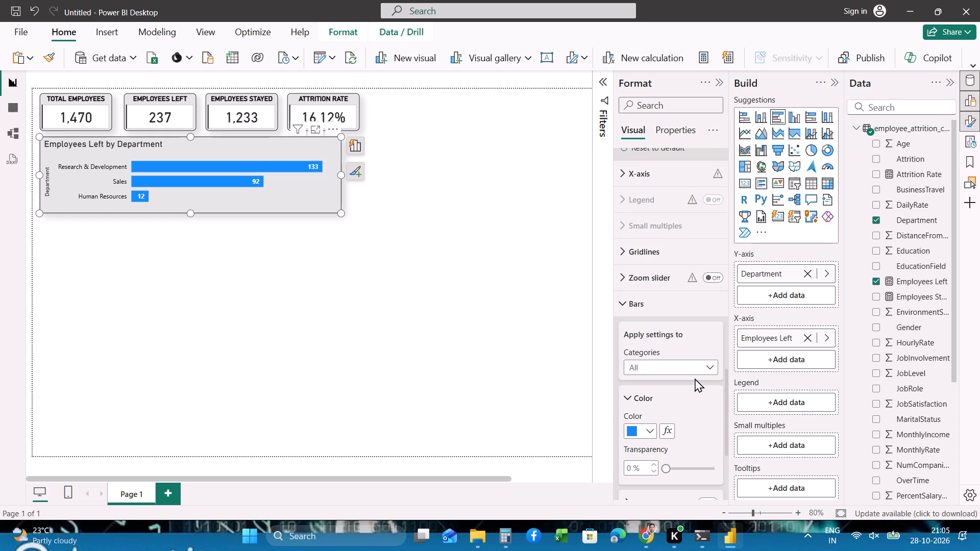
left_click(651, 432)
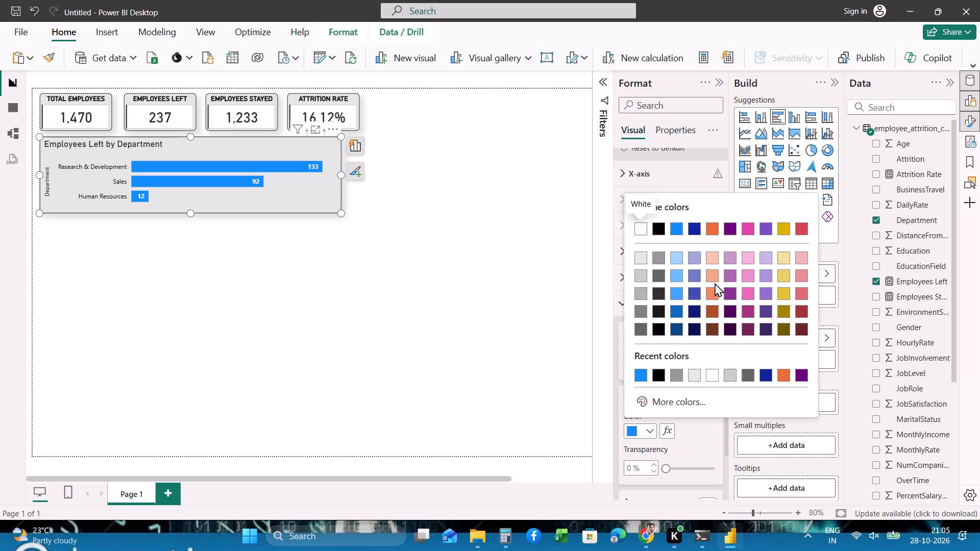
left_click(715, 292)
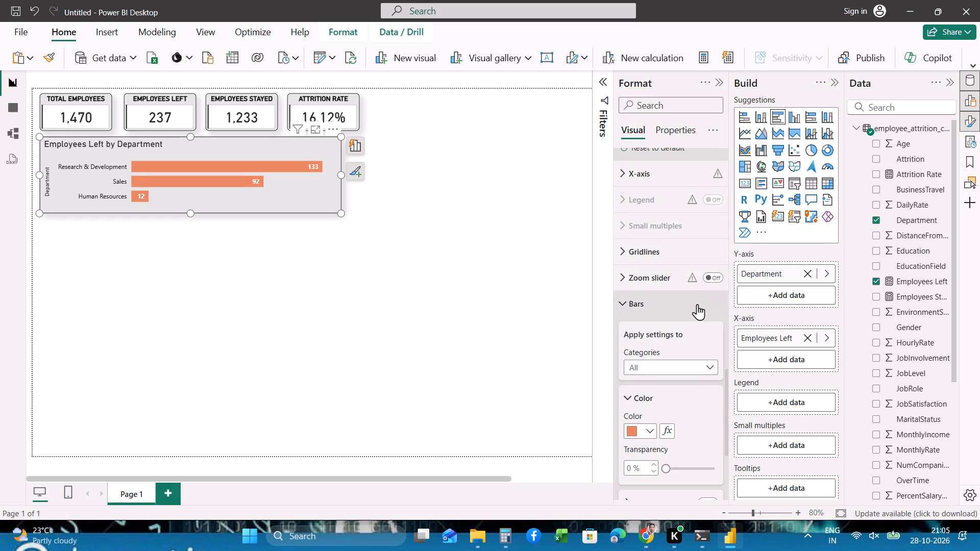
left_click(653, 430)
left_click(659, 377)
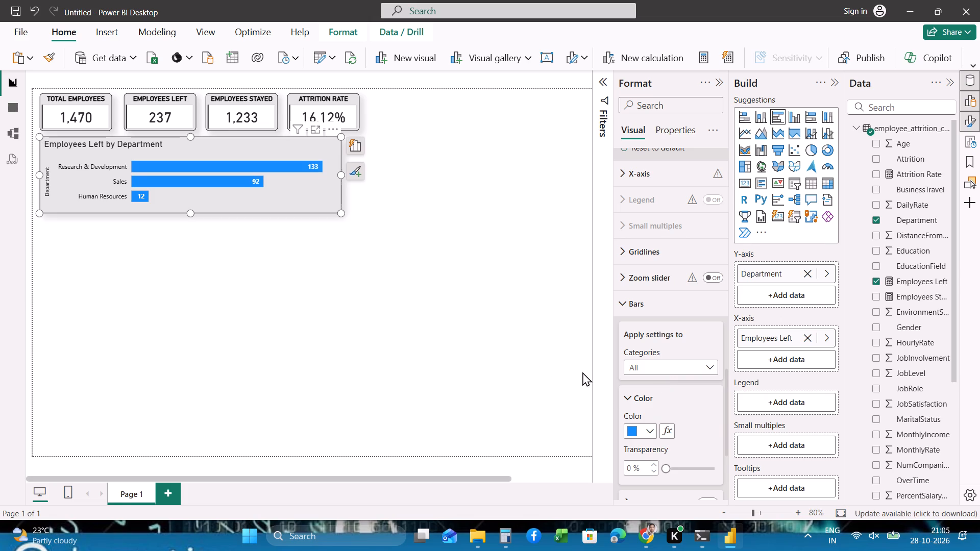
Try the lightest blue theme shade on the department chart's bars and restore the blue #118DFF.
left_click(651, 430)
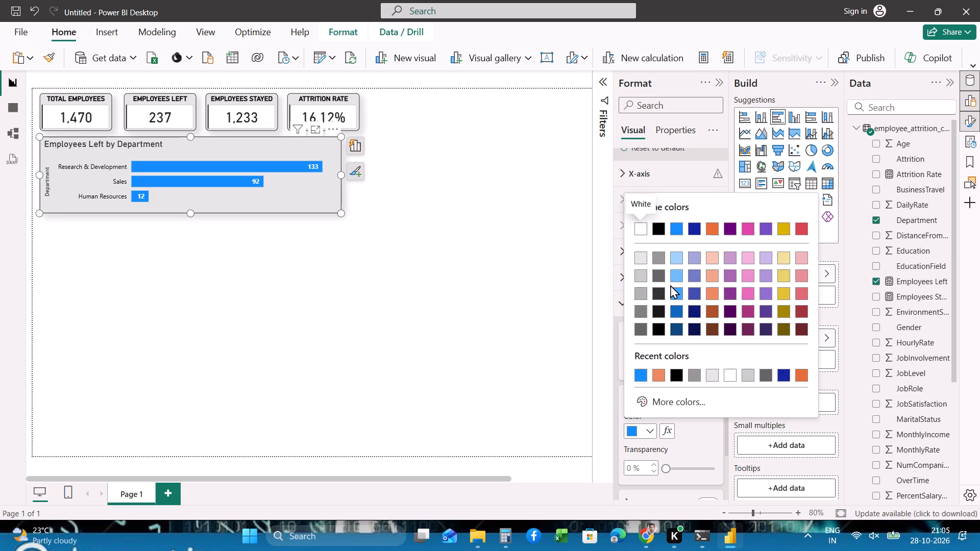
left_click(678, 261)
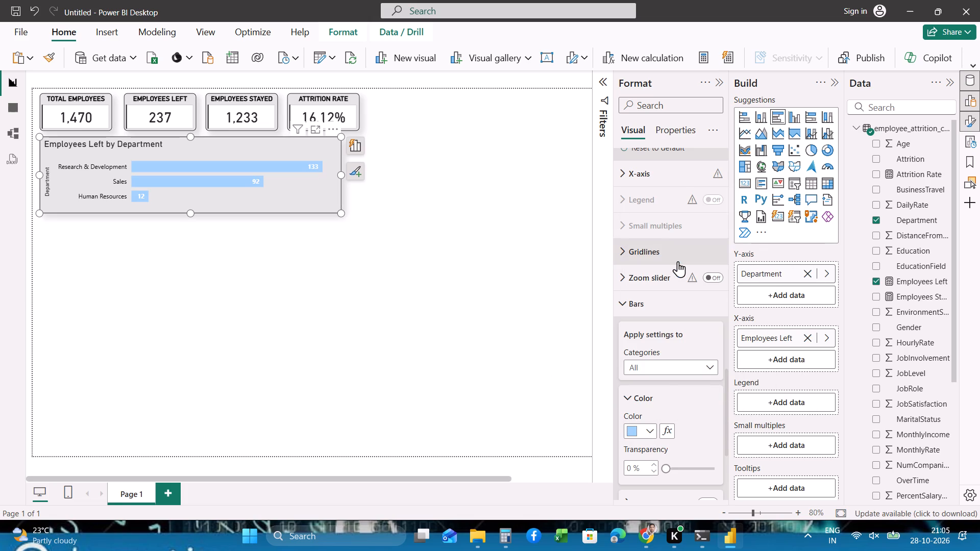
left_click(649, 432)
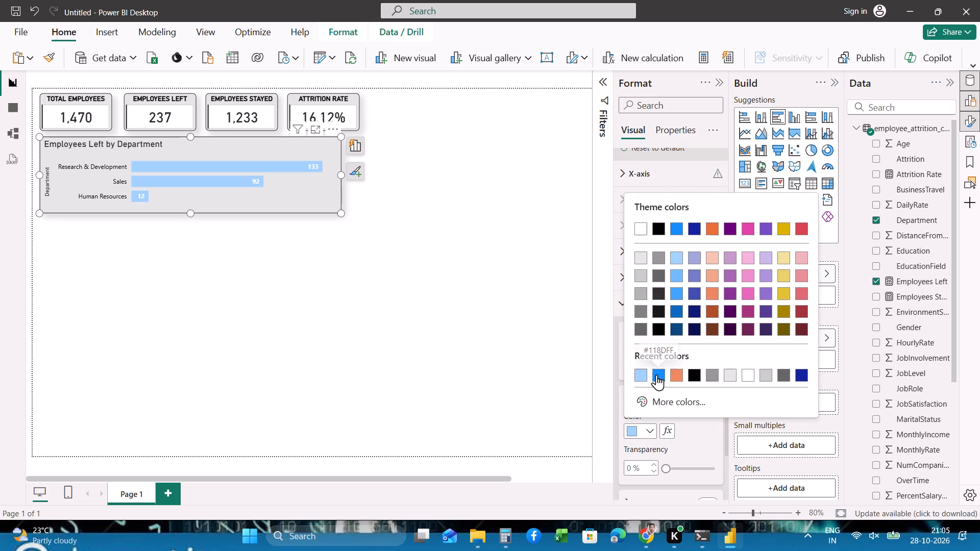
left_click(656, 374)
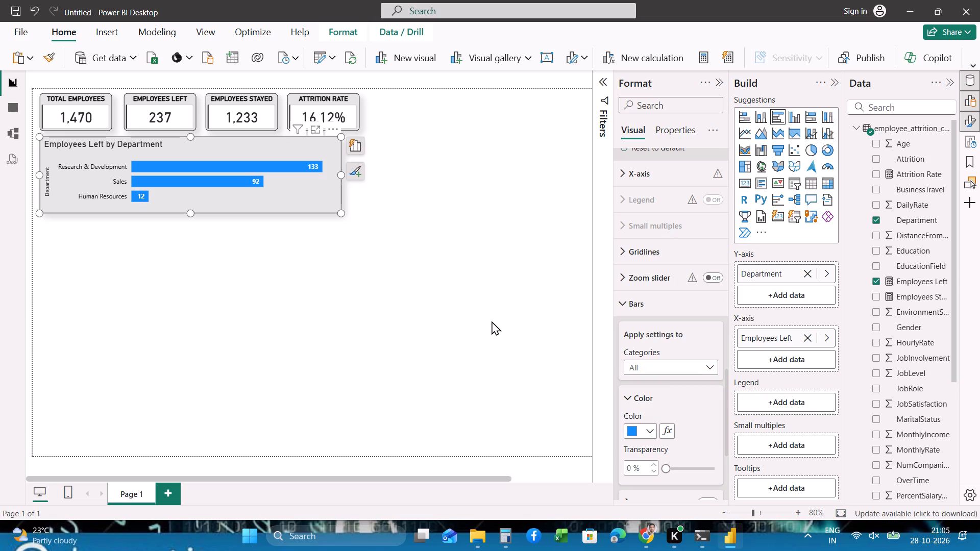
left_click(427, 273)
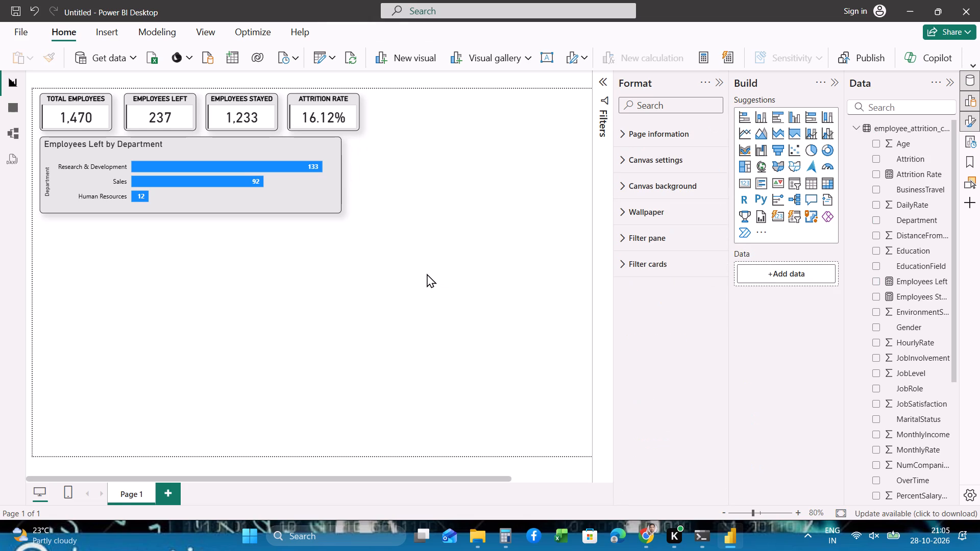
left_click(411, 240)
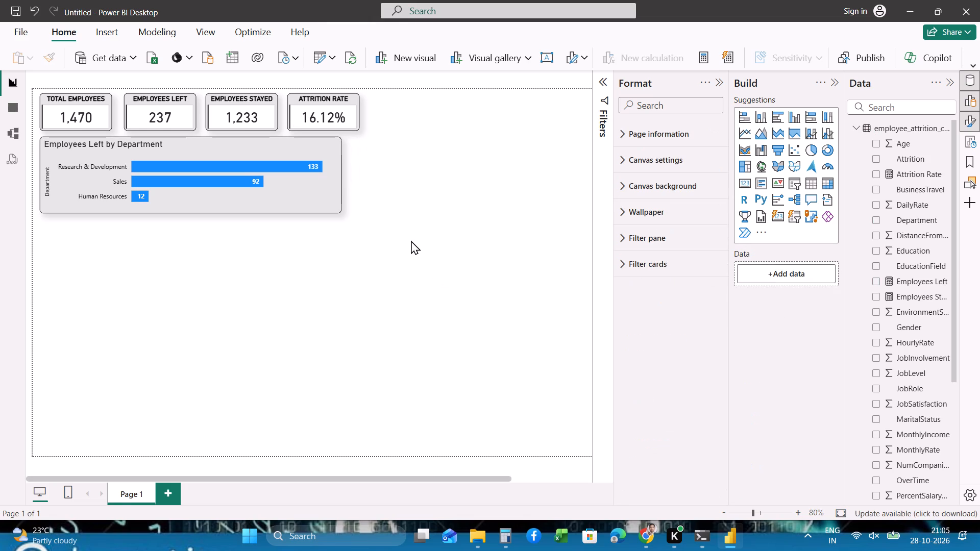
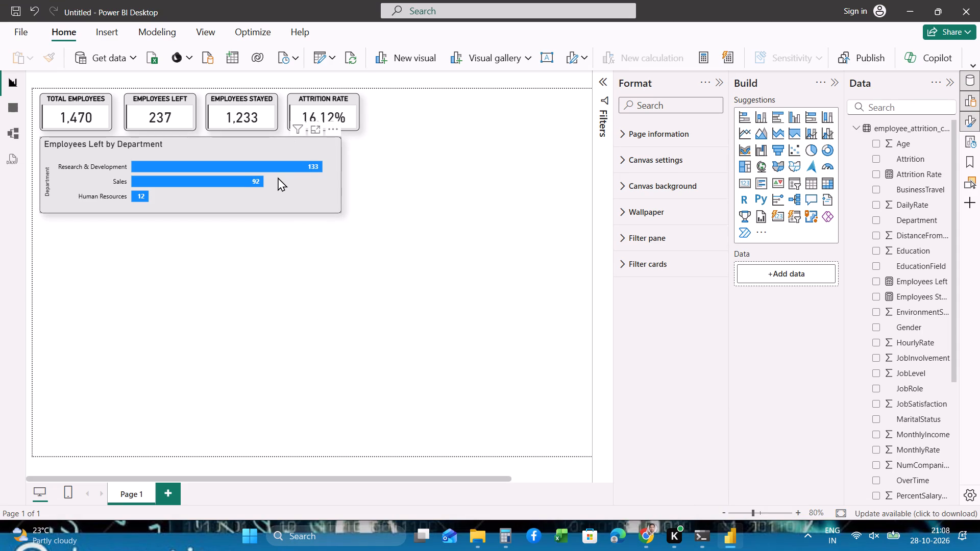
left_click_drag(278, 177, 276, 201)
left_click_drag(276, 201, 275, 212)
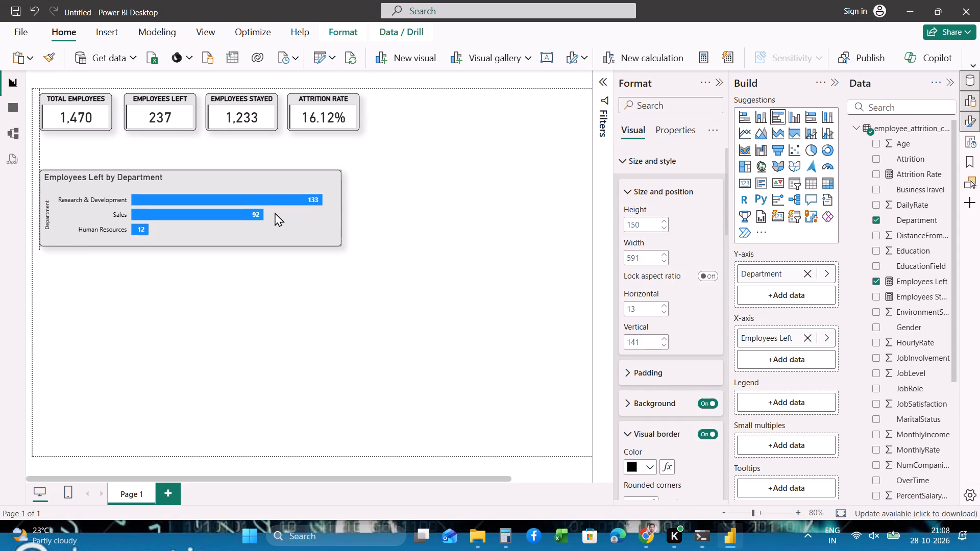
left_click_drag(275, 212, 275, 226)
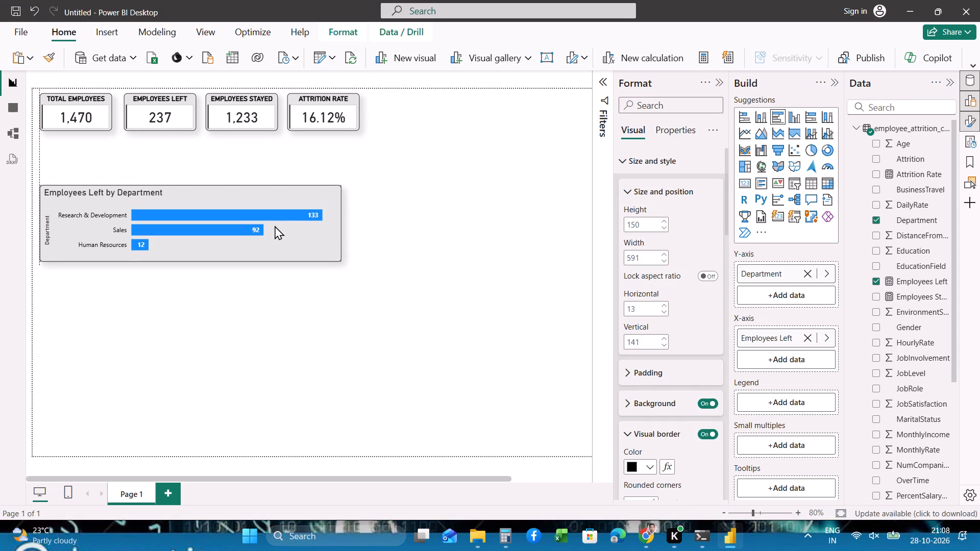
left_click_drag(275, 226, 273, 226)
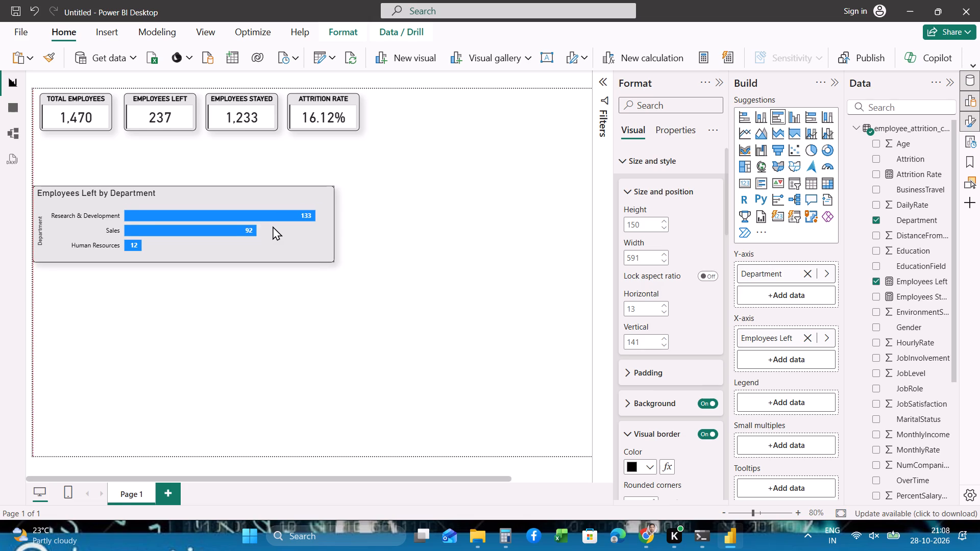
left_click_drag(273, 226, 274, 226)
Move the four KPI cards down to vertical position about 82, aligned in one row just above the department chart.
left_click_drag(108, 113, 107, 152)
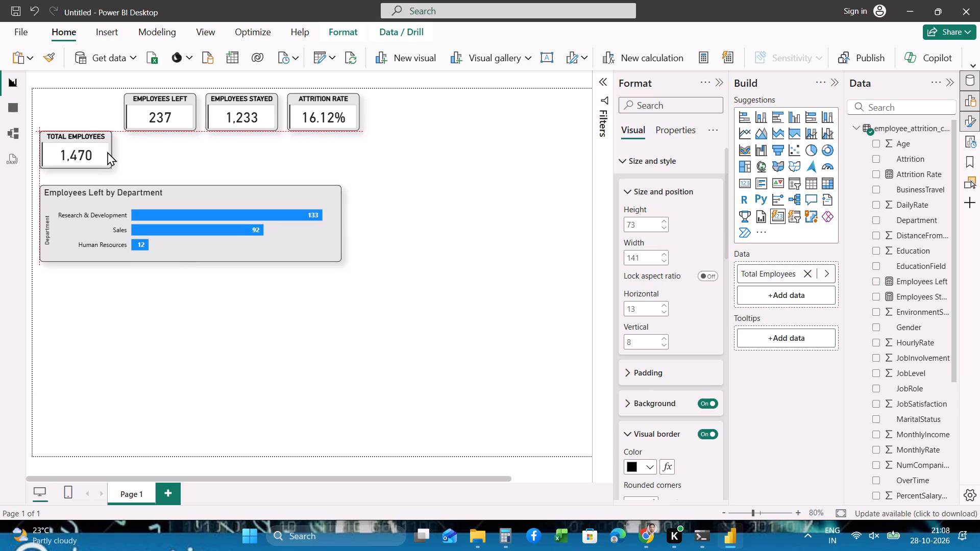
left_click_drag(107, 152, 106, 149)
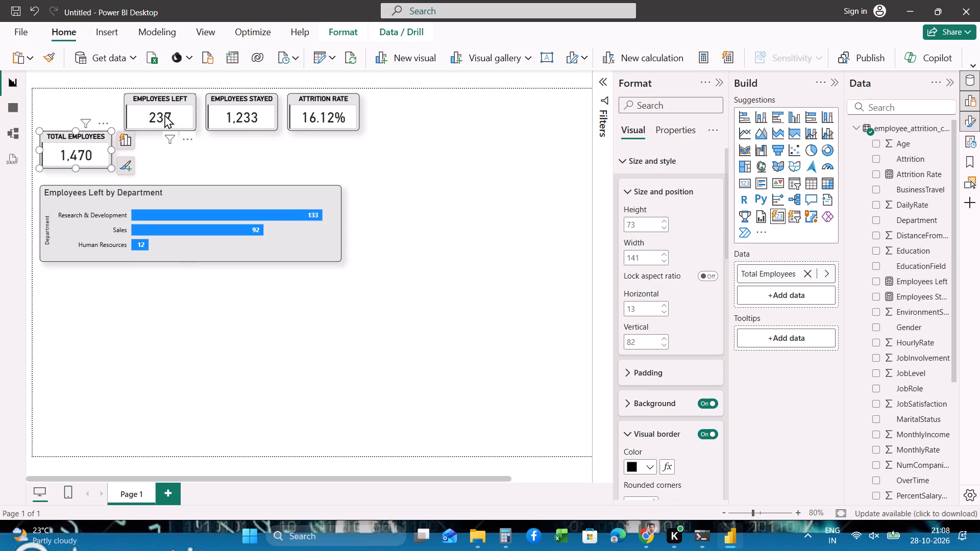
left_click_drag(167, 114, 166, 151)
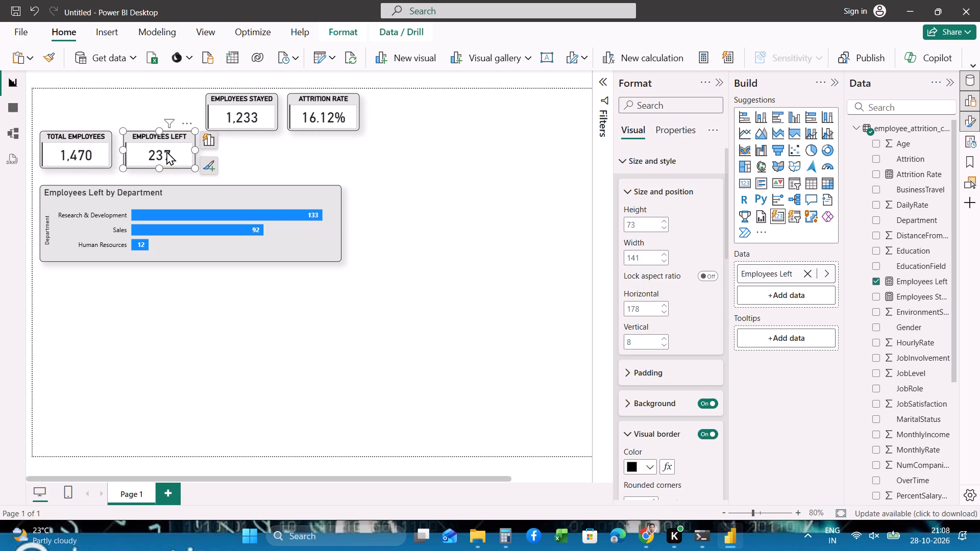
left_click_drag(232, 122, 232, 157)
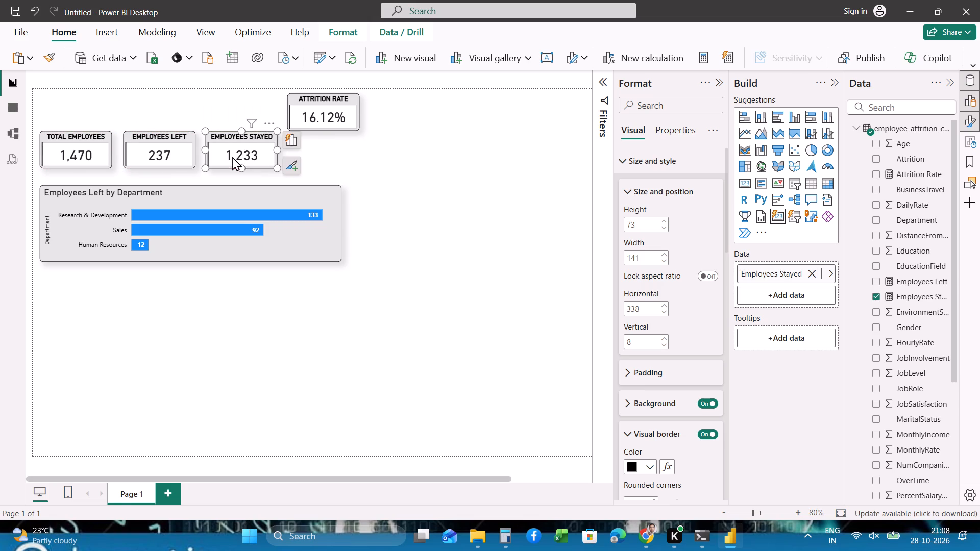
left_click_drag(331, 116, 333, 154)
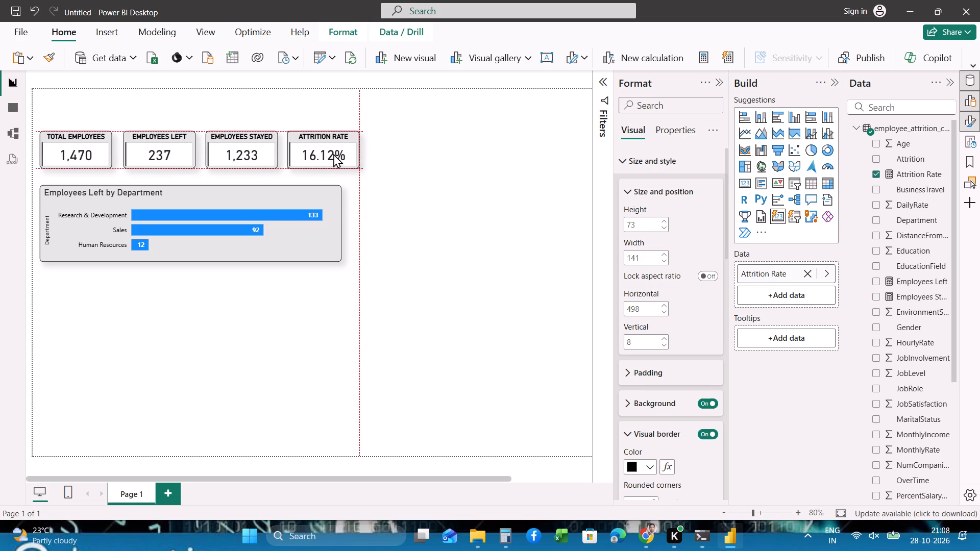
left_click_drag(333, 154, 333, 154)
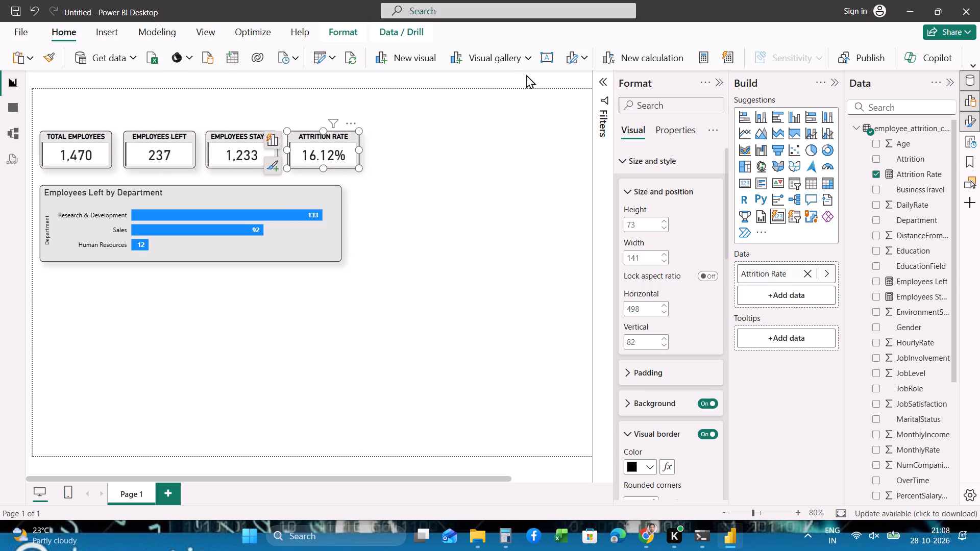
Insert a text box and fit it as a strip above the KPI cards, about 591 wide and 57 high at vertical position 16.
left_click(105, 34)
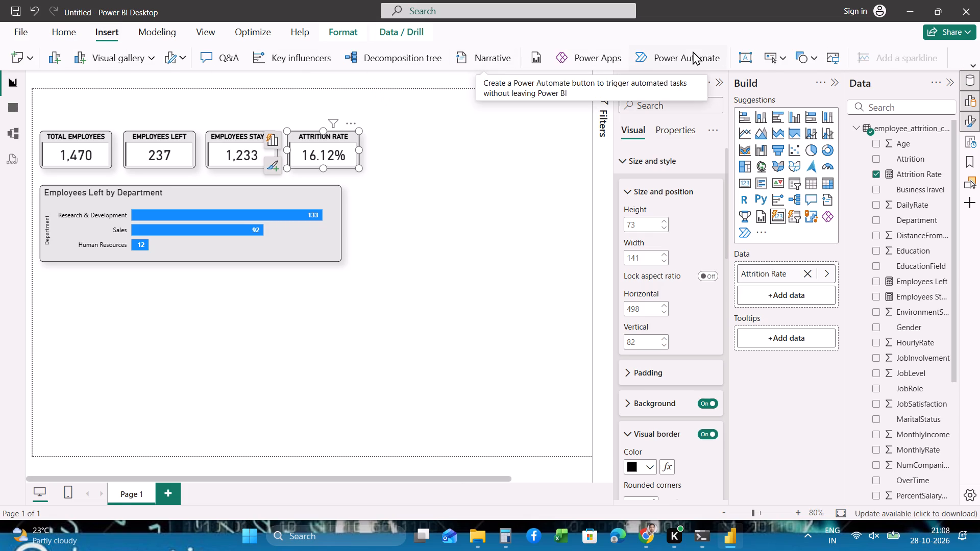
left_click(746, 57)
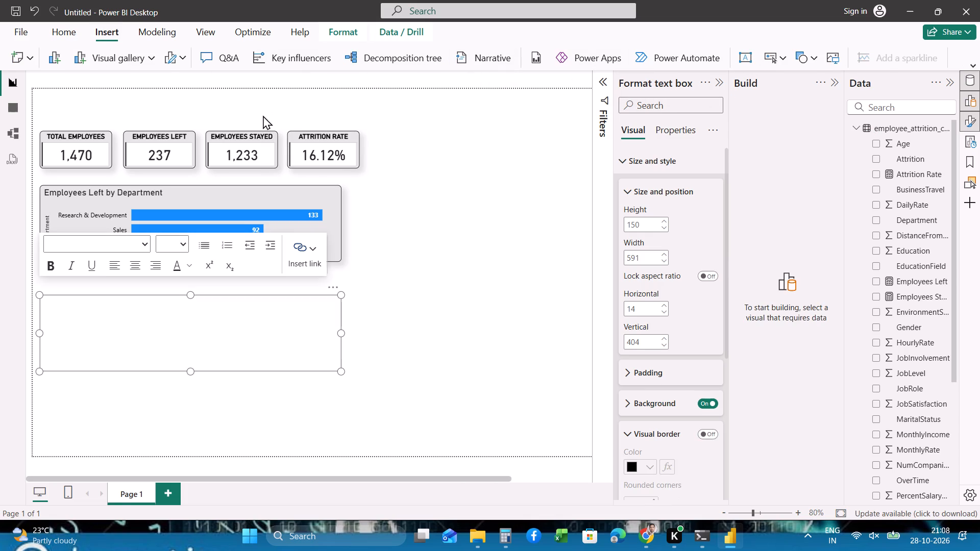
left_click_drag(198, 332, 195, 302)
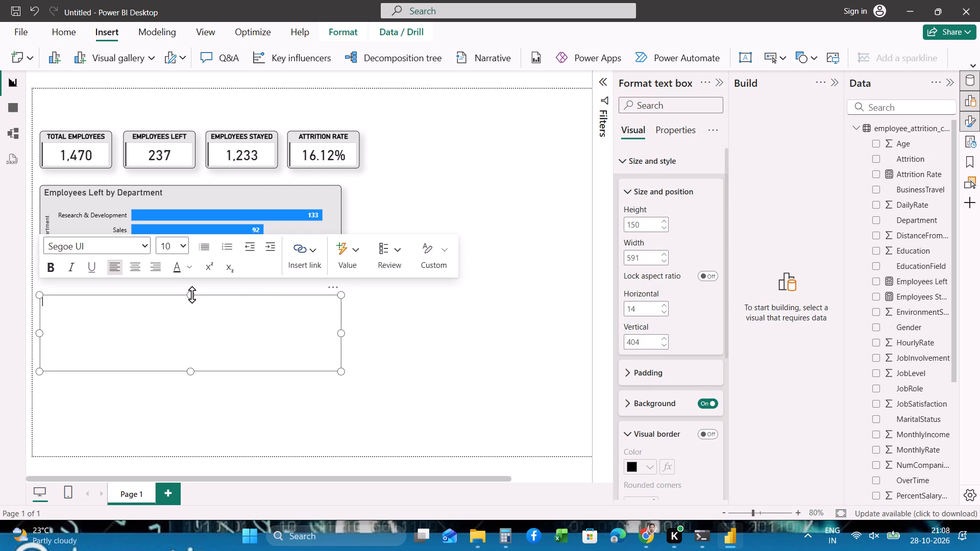
left_click_drag(192, 294, 188, 203)
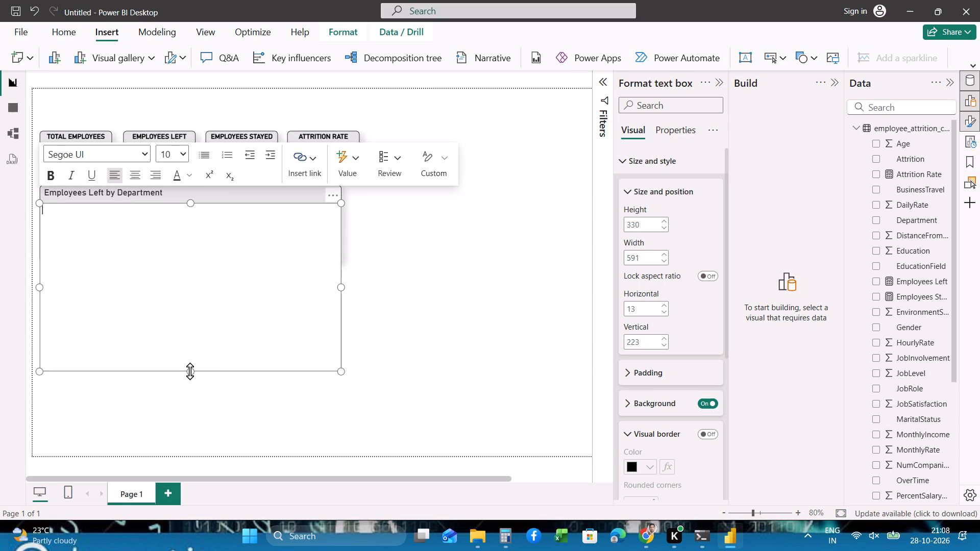
left_click_drag(190, 370, 187, 257)
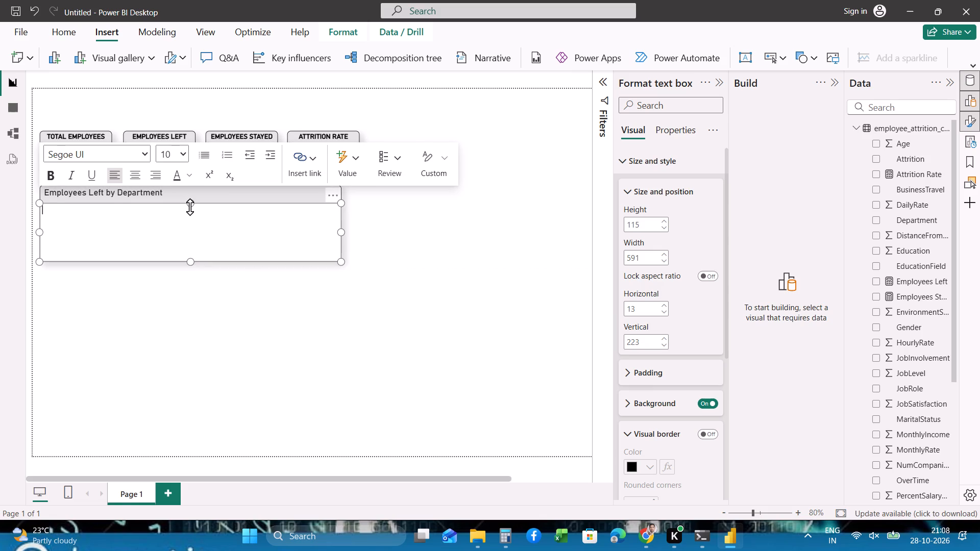
left_click_drag(190, 207, 184, 106)
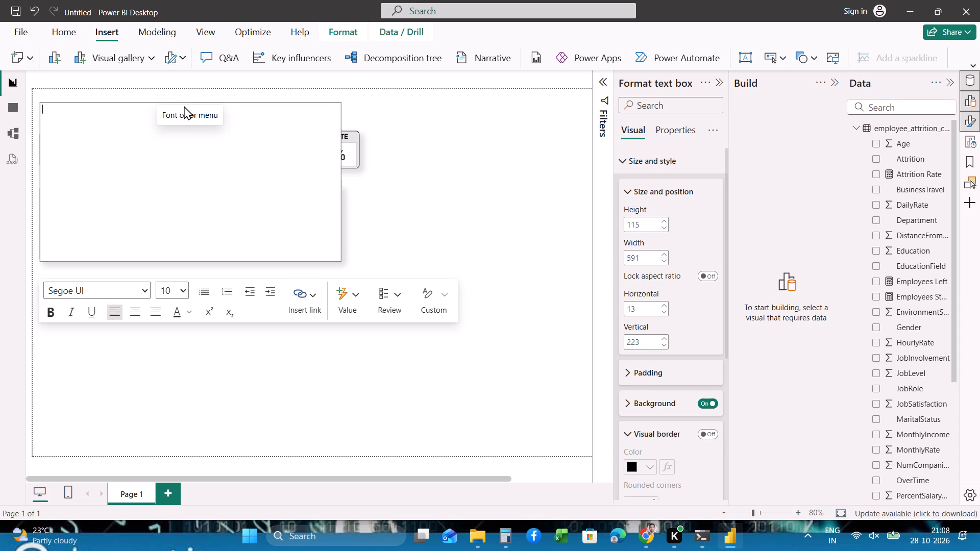
left_click_drag(184, 106, 184, 102)
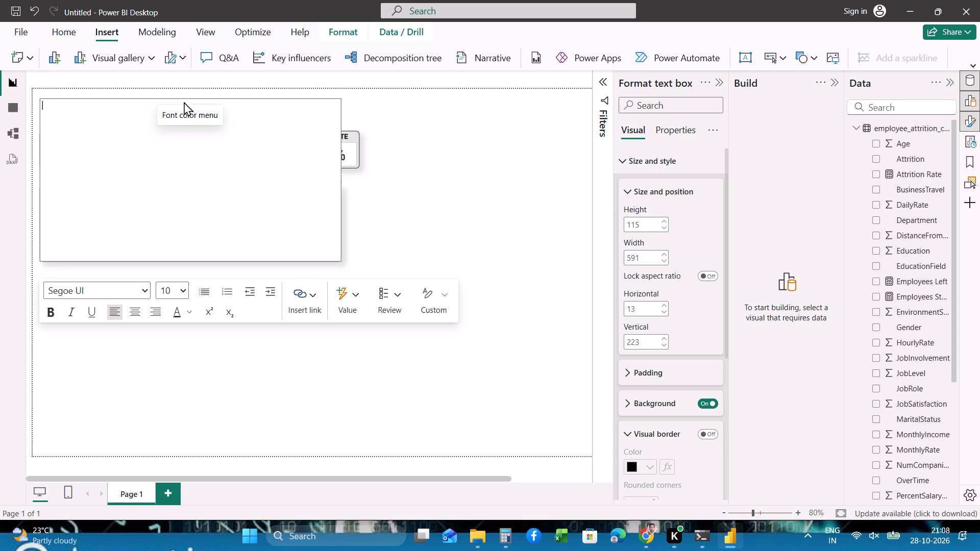
left_click_drag(184, 102, 183, 101)
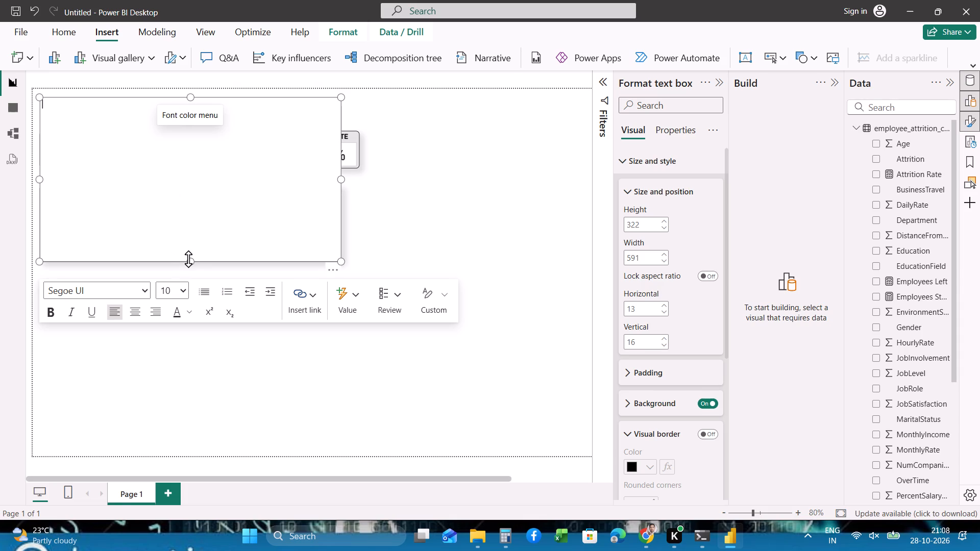
left_click_drag(189, 259, 176, 126)
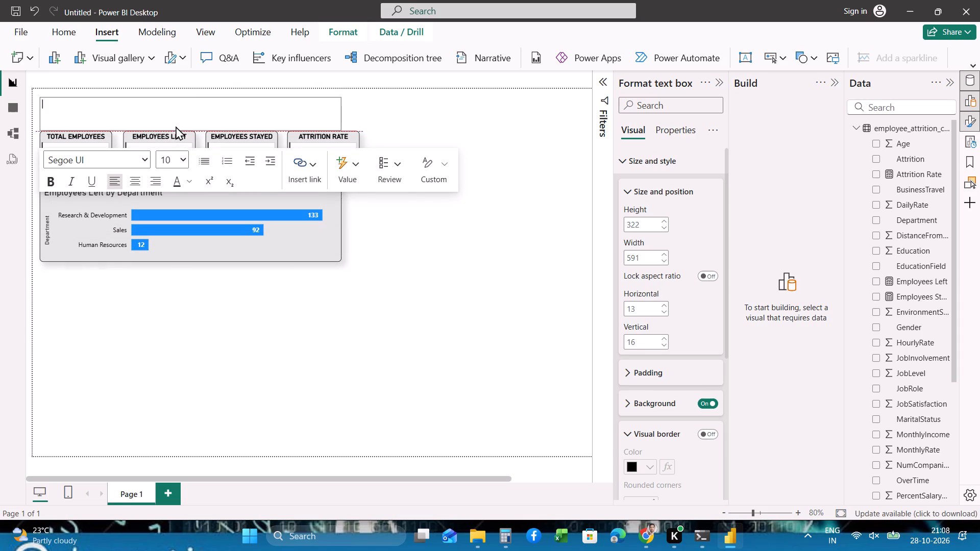
left_click_drag(176, 126, 176, 124)
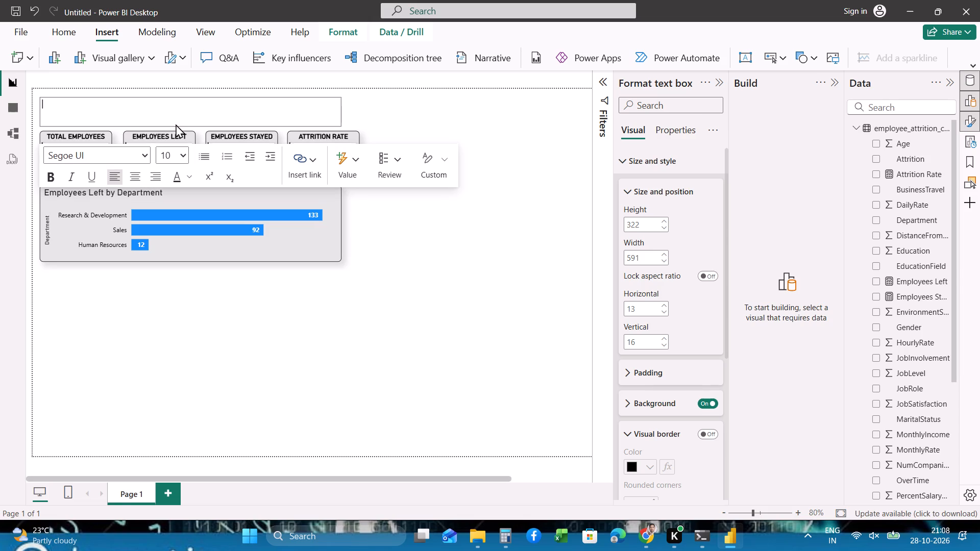
left_click_drag(176, 124, 176, 125)
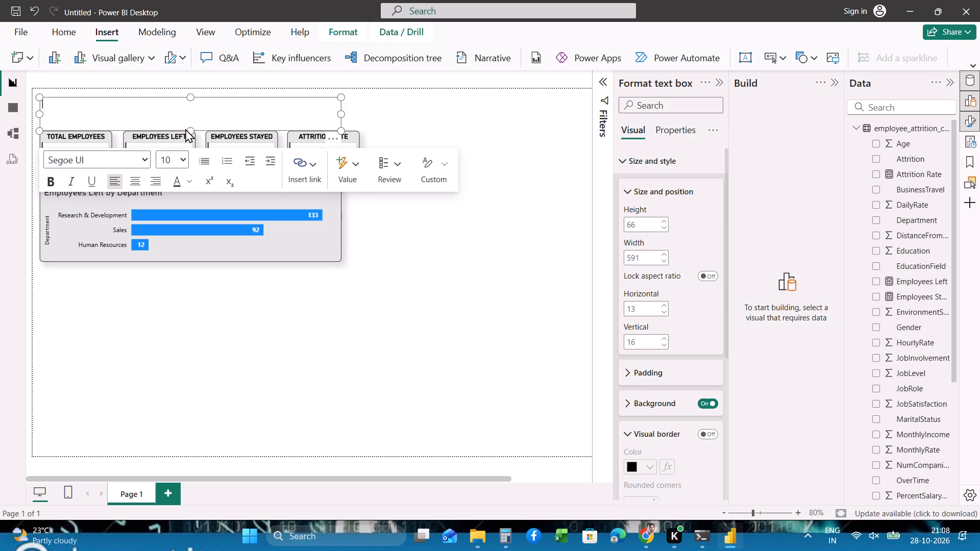
left_click_drag(188, 129, 188, 124)
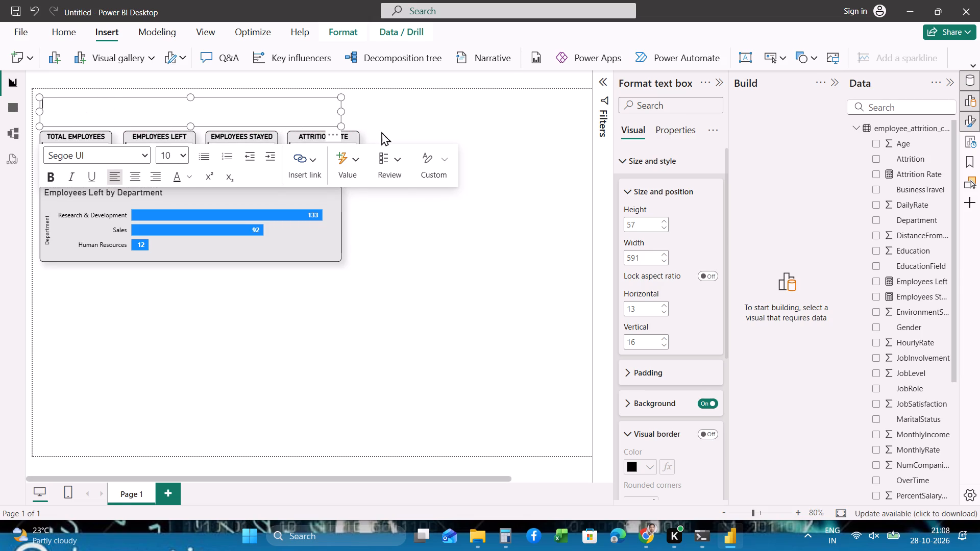
left_click(398, 270)
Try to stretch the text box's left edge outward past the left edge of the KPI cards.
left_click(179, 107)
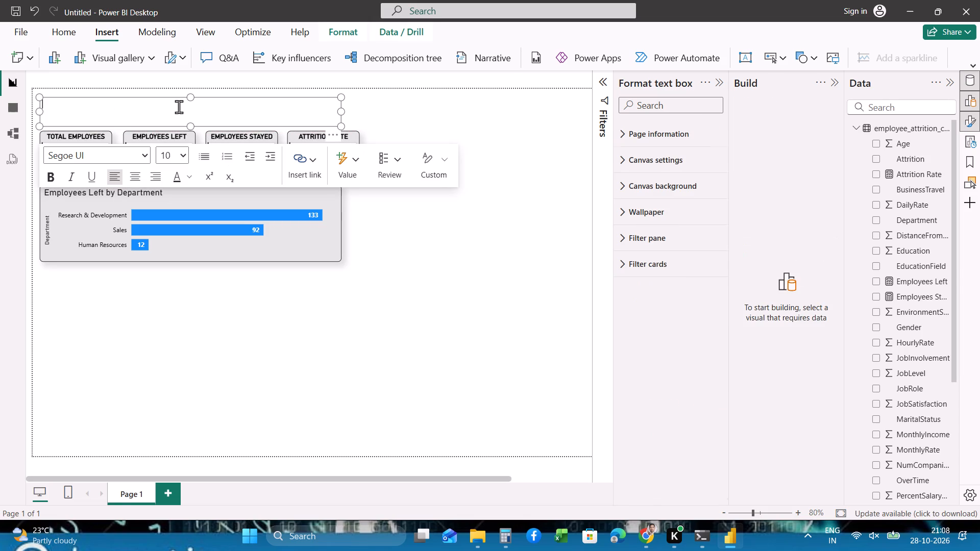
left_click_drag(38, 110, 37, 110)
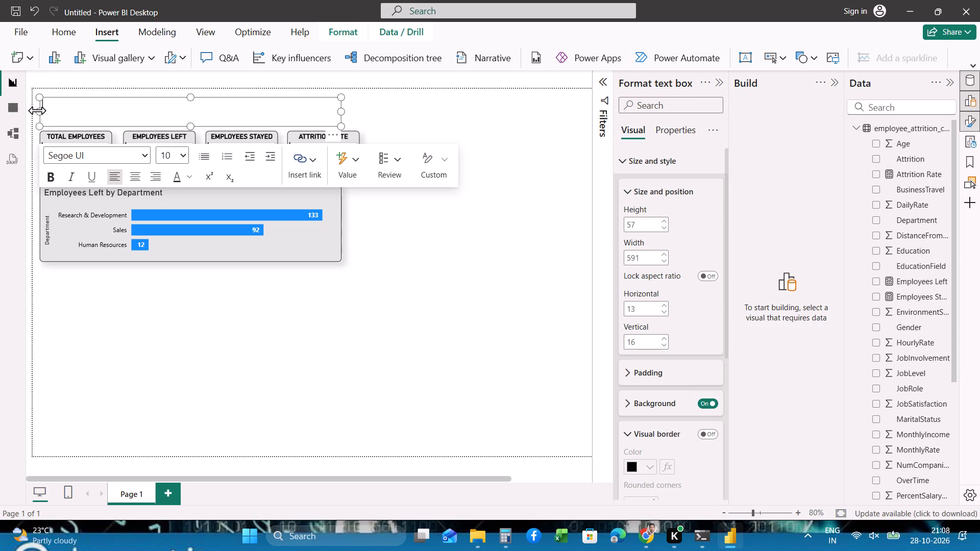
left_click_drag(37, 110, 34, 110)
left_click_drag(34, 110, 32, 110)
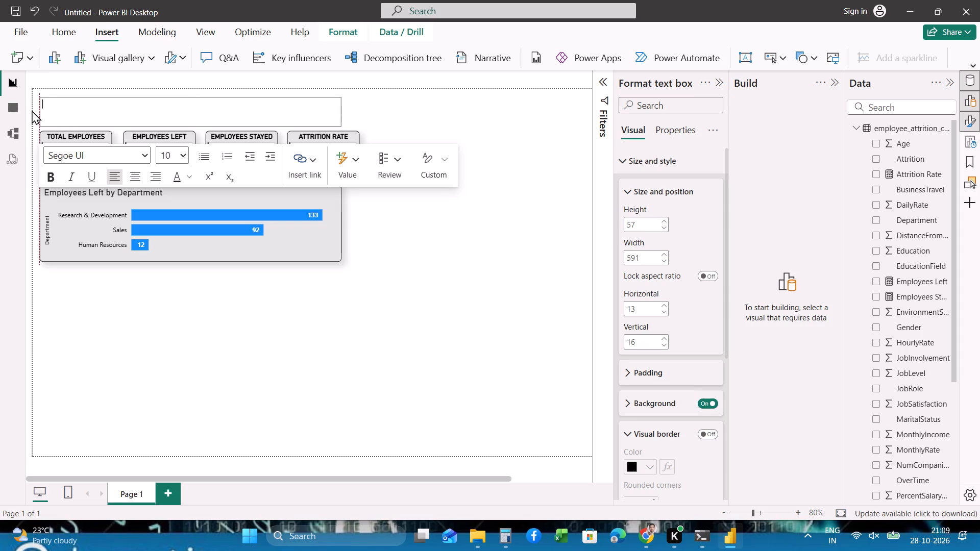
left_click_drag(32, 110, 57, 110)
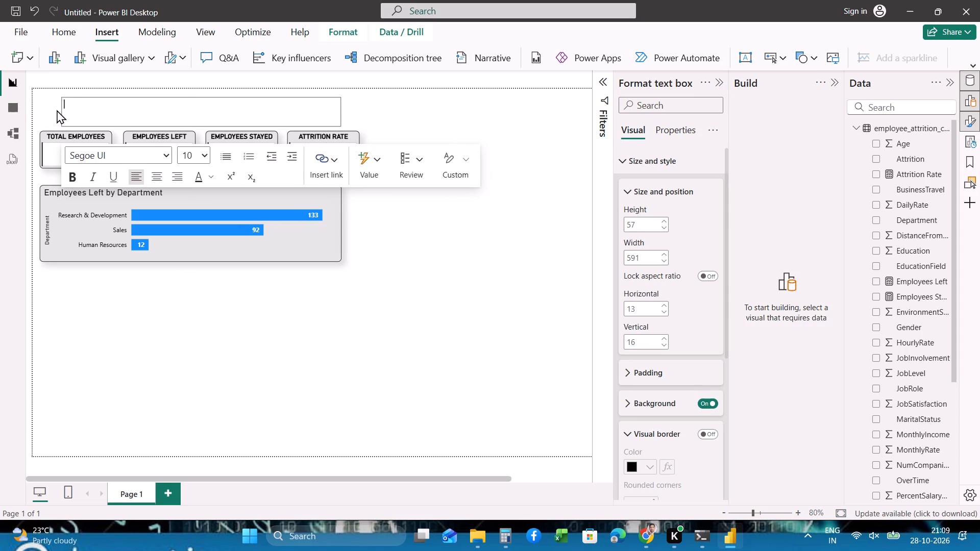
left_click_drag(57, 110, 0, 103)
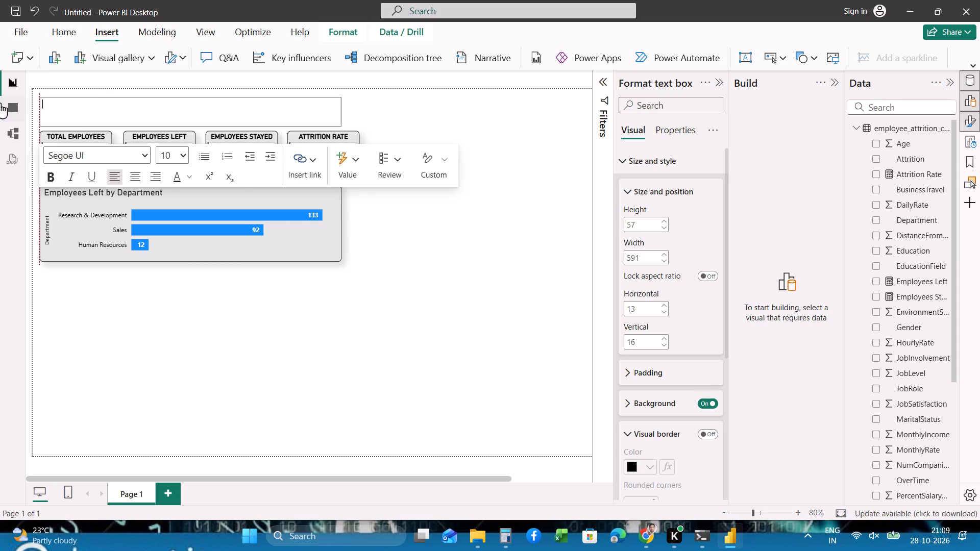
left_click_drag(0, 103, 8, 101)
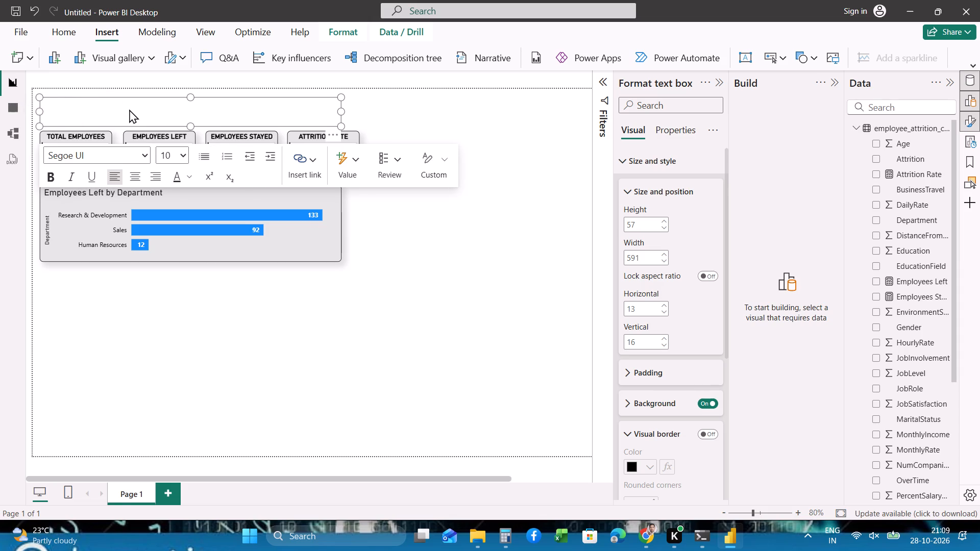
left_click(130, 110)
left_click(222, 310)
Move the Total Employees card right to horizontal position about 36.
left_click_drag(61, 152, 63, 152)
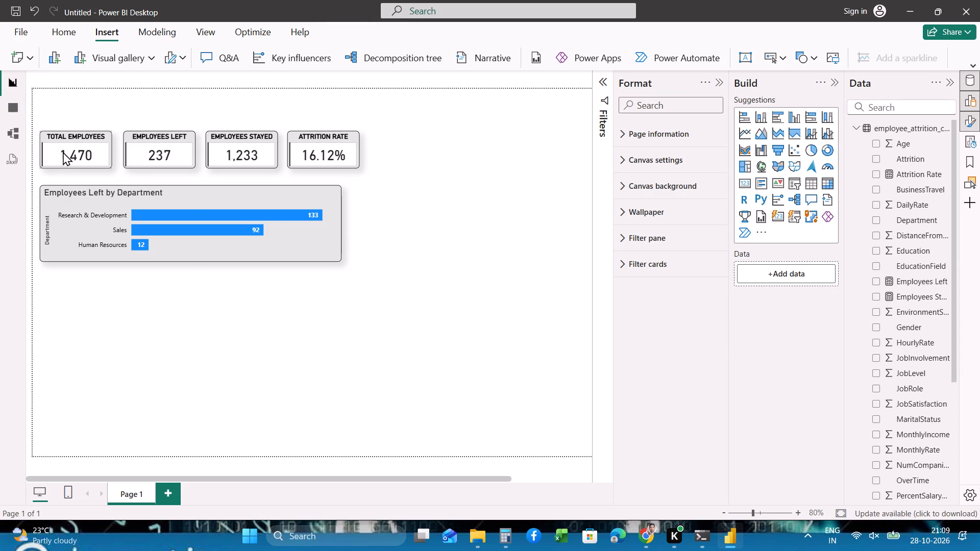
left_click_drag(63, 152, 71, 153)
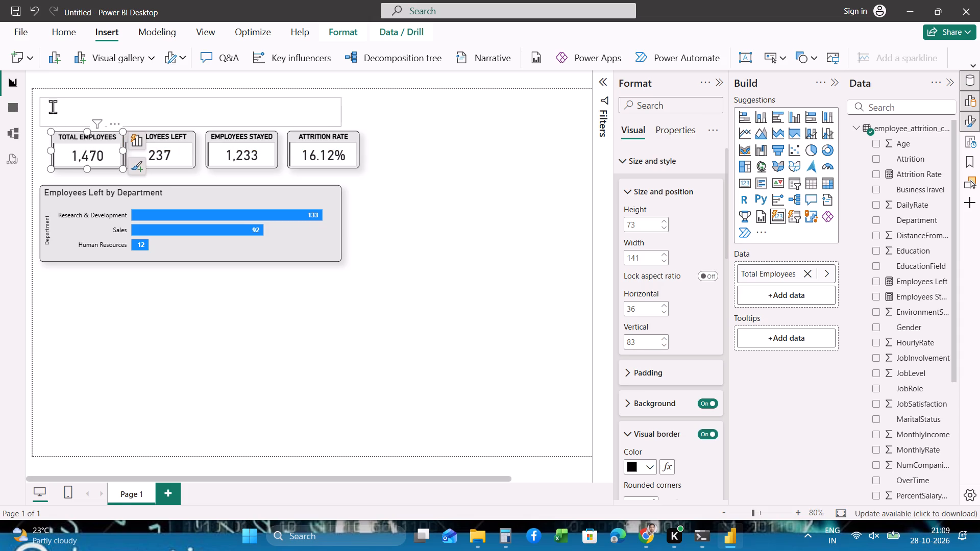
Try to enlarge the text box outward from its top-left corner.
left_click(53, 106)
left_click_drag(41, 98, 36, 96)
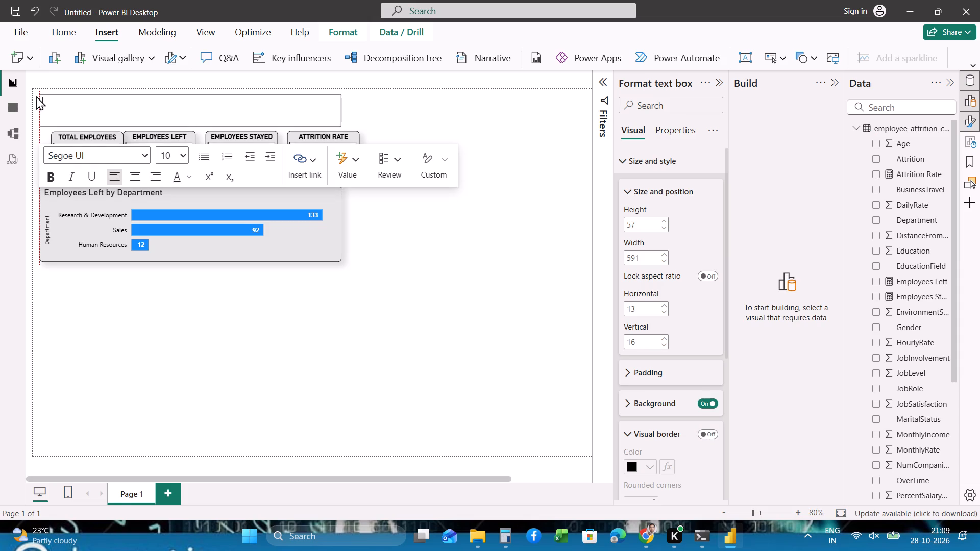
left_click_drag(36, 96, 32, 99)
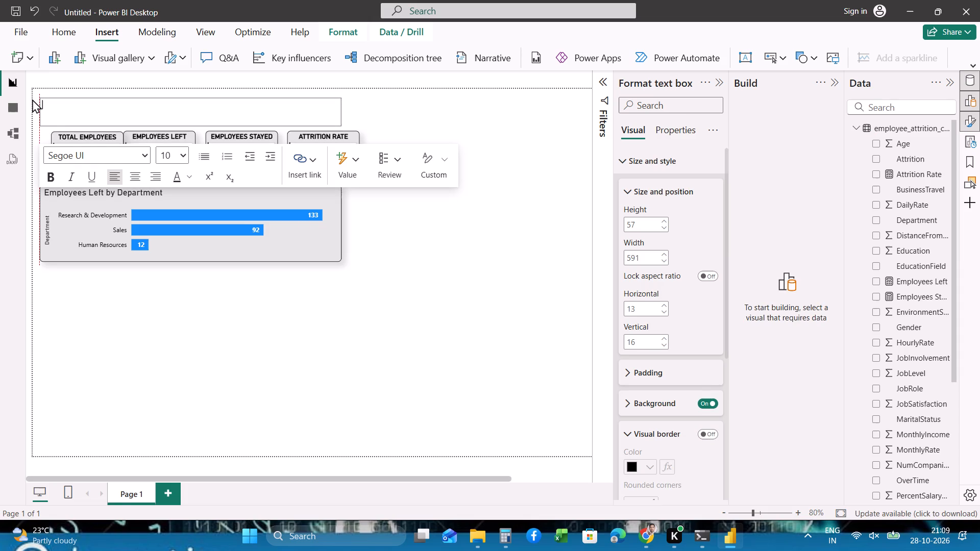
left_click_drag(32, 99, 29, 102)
Move the Employees Left by Department chart slightly right so its left edge lines up with the Total Employees card.
left_click_drag(103, 233, 114, 235)
Extend the text box outward to about 596 wide and 63 high, at horizontal position 8 and vertical position 10.
left_click(66, 114)
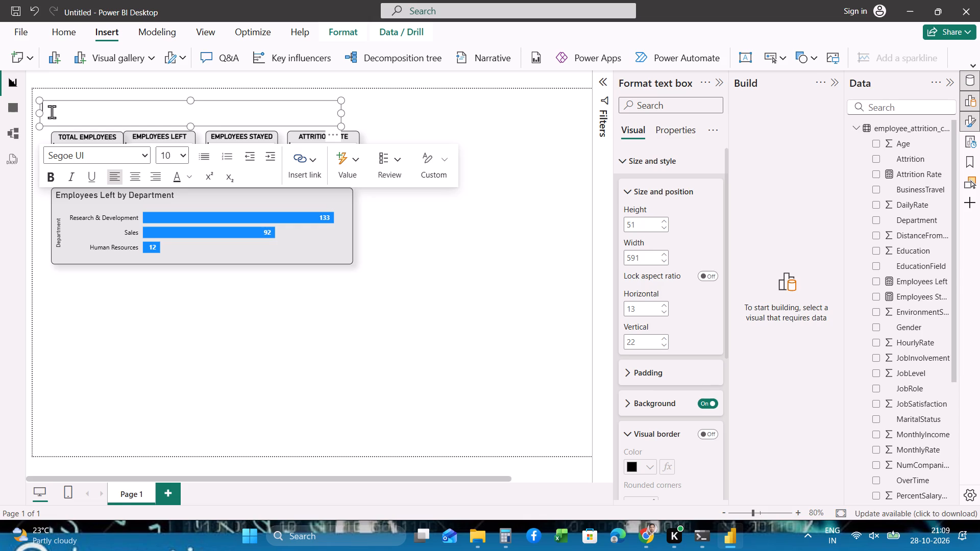
left_click(40, 102)
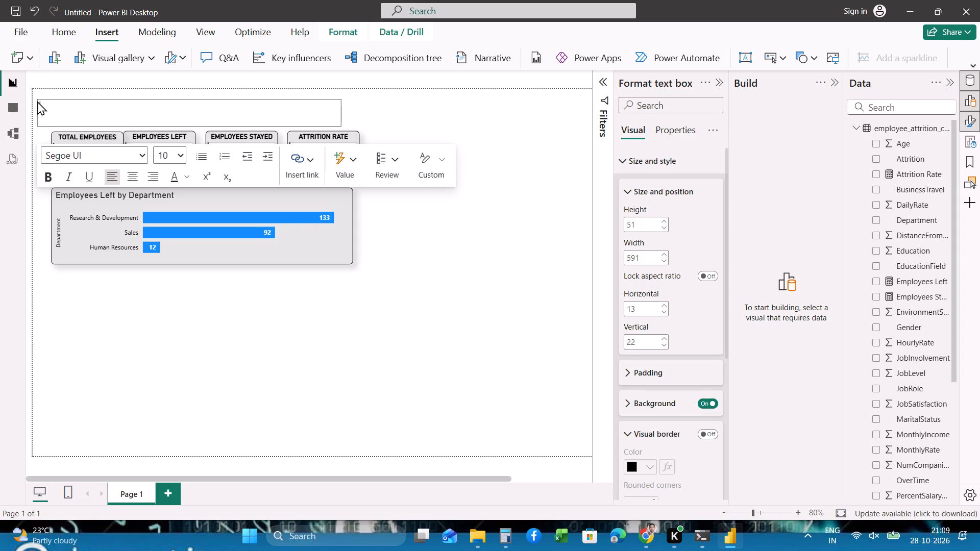
left_click(38, 101)
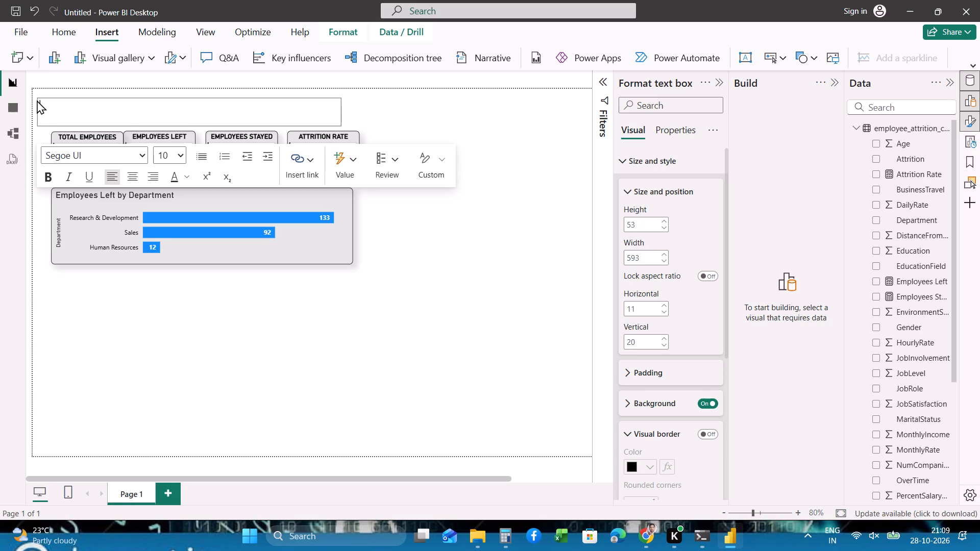
left_click(138, 321)
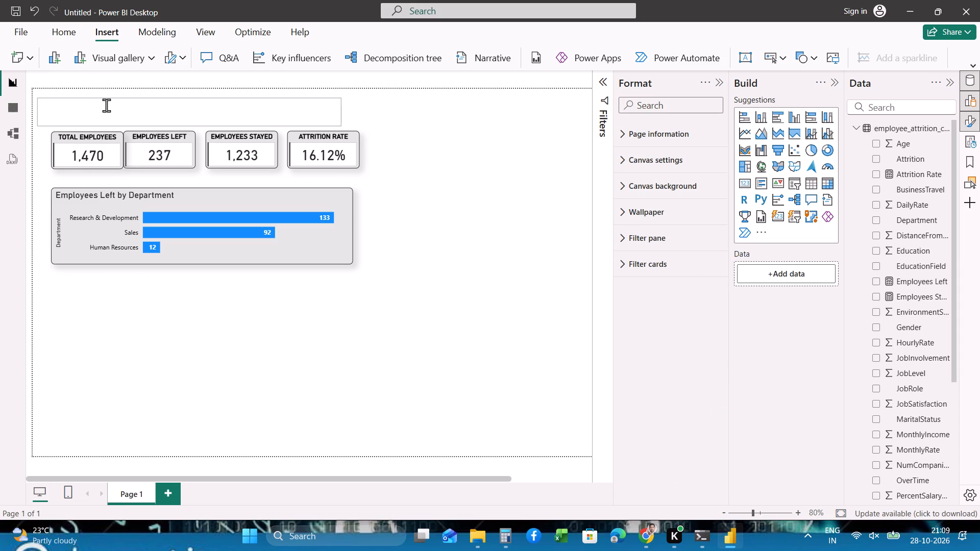
left_click(106, 105)
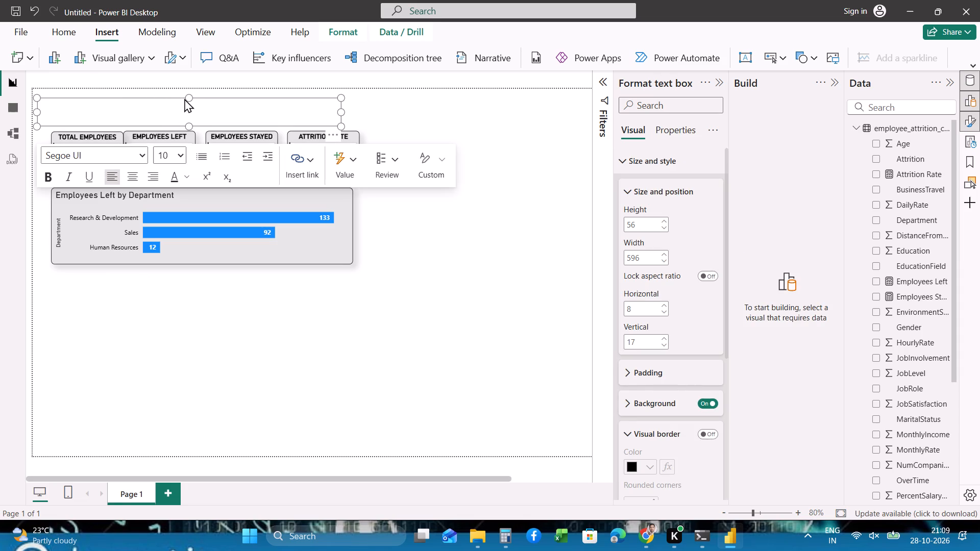
left_click(188, 97)
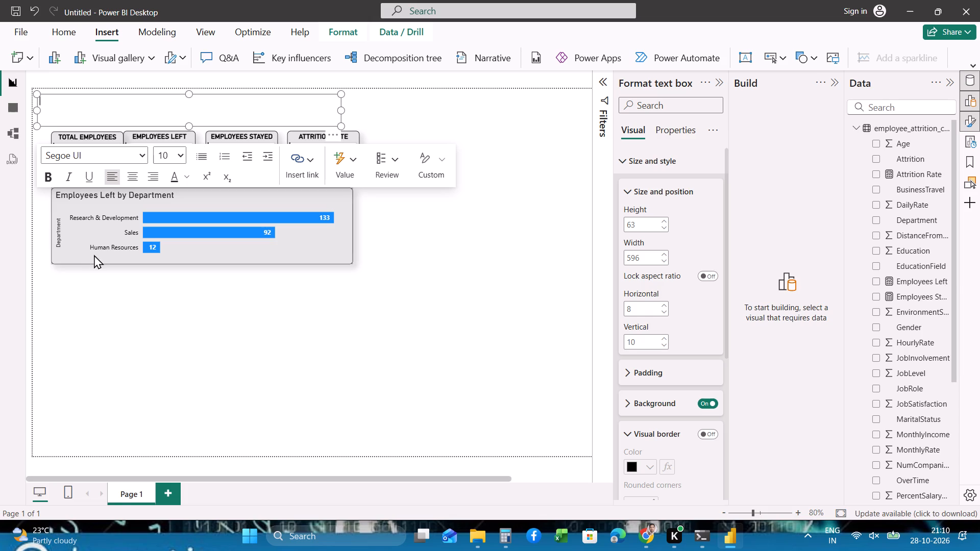
left_click(153, 317)
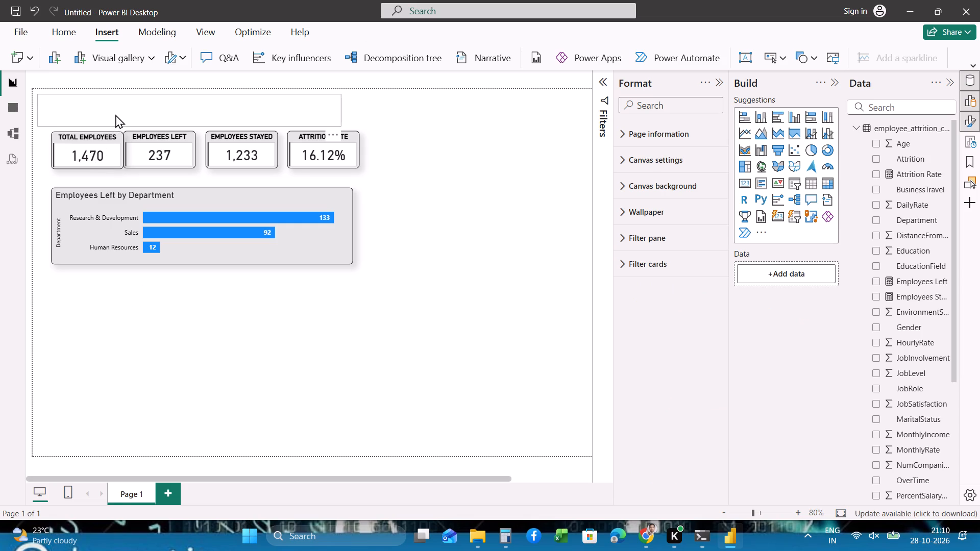
Set the text box's background colour to light grey.
left_click(116, 114)
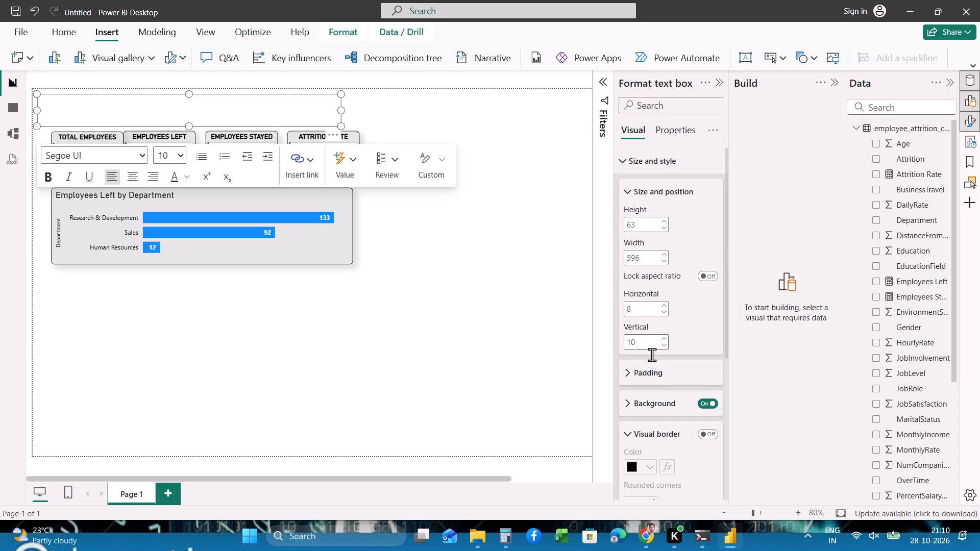
left_click(643, 395)
scroll(643, 395, "down", 1)
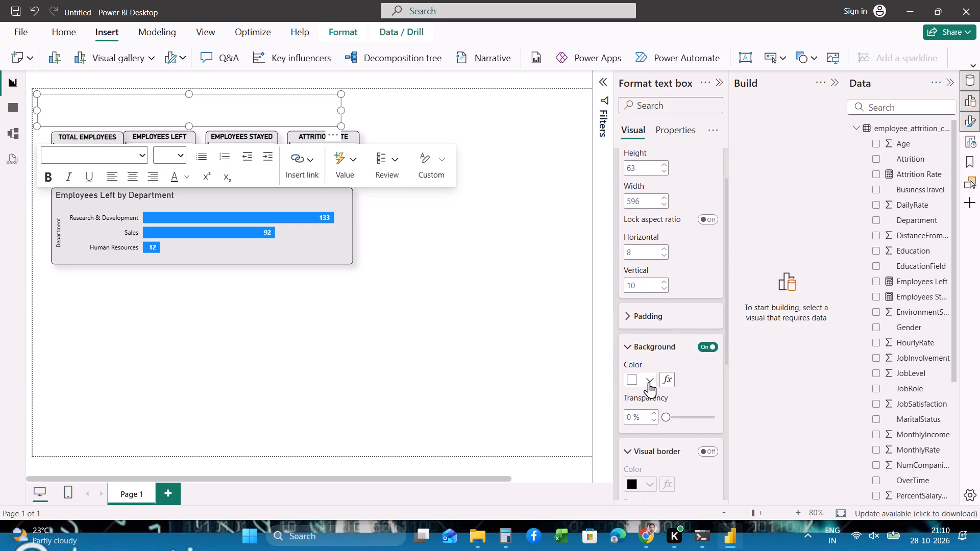
left_click(649, 382)
left_click(641, 206)
left_click(478, 258)
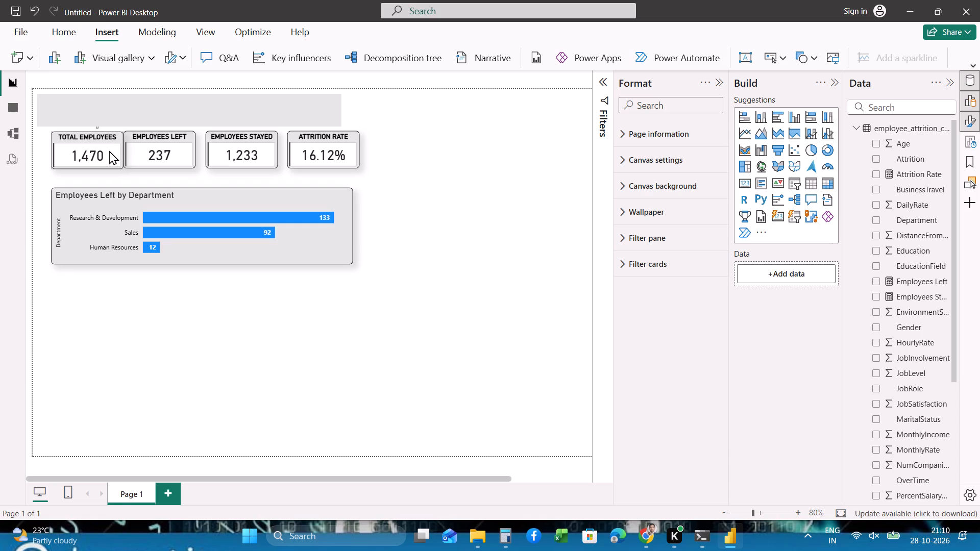
Move the Total Employees card left so its left edge lines up with the grey header text box.
left_click_drag(109, 151, 98, 151)
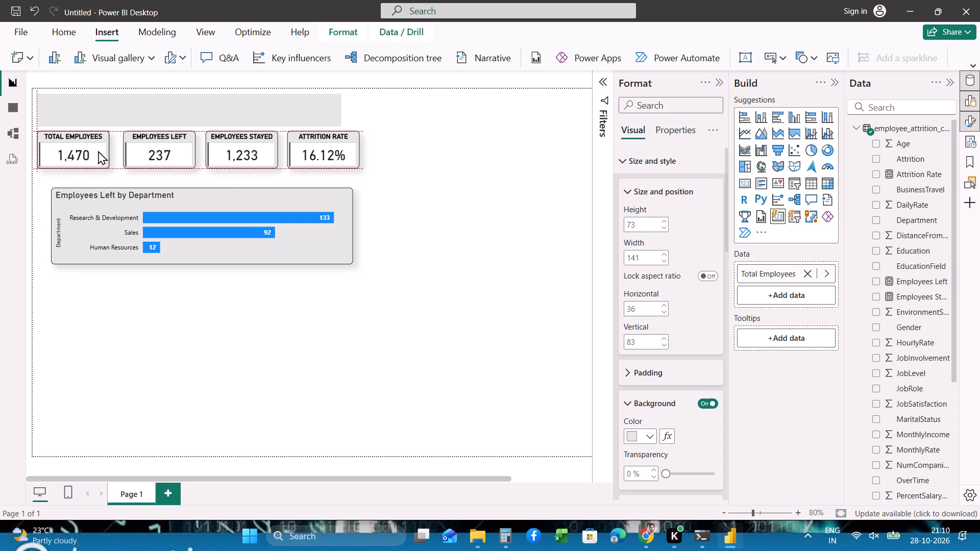
Move the Employees Left by Department chart up and left, just below the cards and flush with the Total Employees card's left edge.
left_click_drag(123, 196, 99, 188)
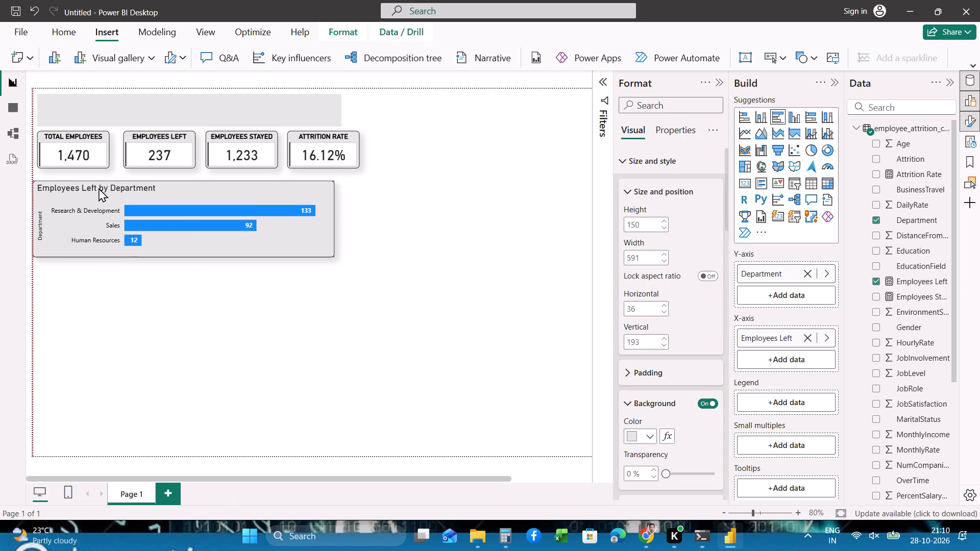
left_click_drag(99, 188, 110, 182)
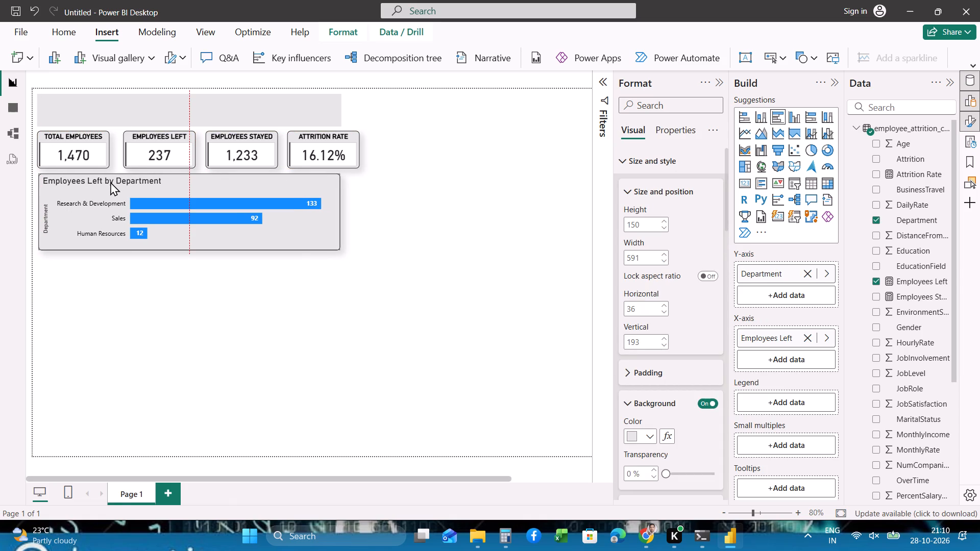
left_click_drag(110, 182, 109, 182)
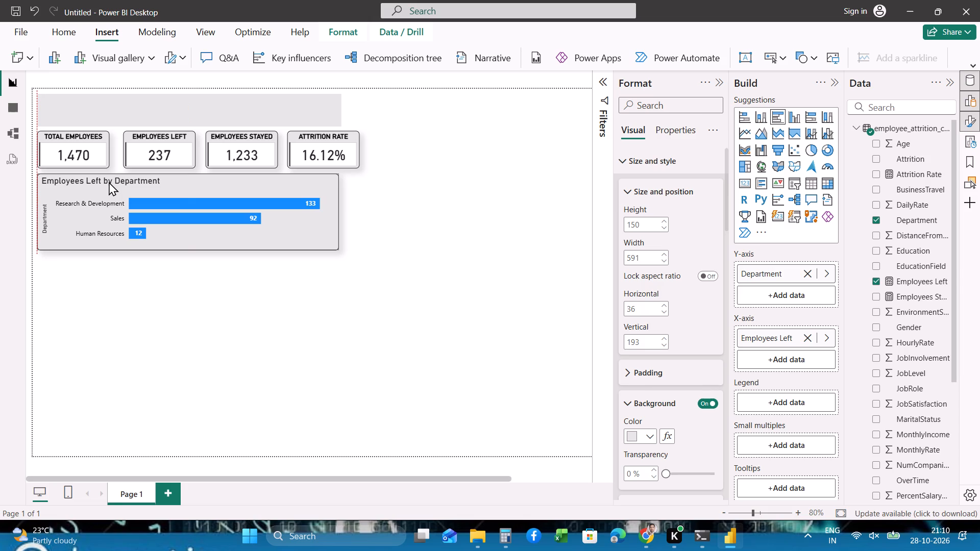
left_click_drag(109, 182, 110, 182)
Shift the Employees Left, Employees Stayed and Attrition Rate cards left into a tighter row, with Employees Left at about 163 and Attrition Rate at about 463 horizontally.
left_click_drag(137, 147, 127, 151)
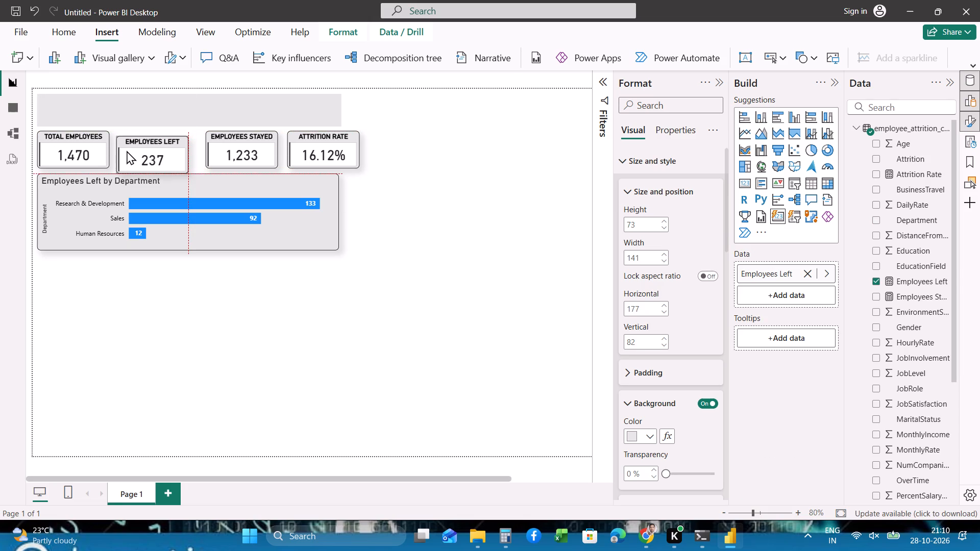
left_click_drag(127, 151, 129, 149)
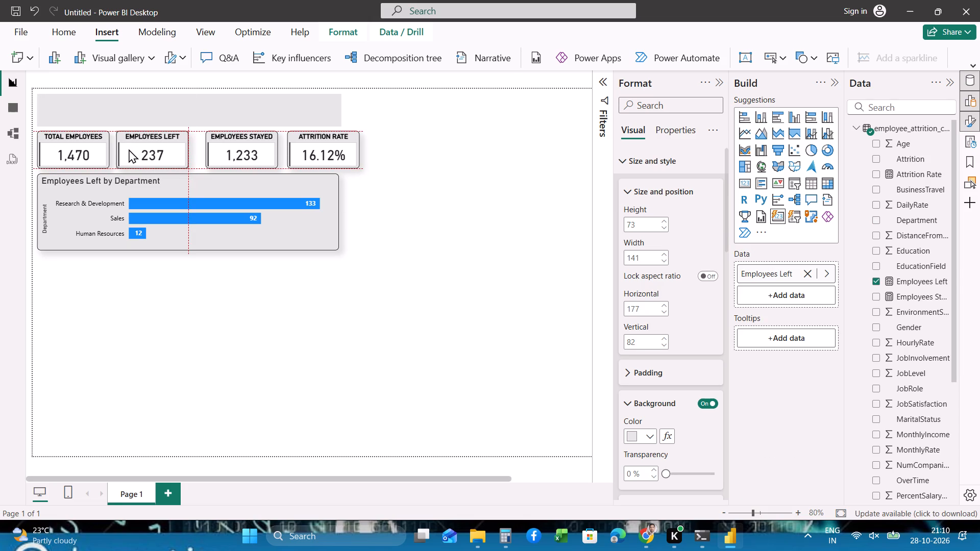
left_click_drag(129, 149, 128, 149)
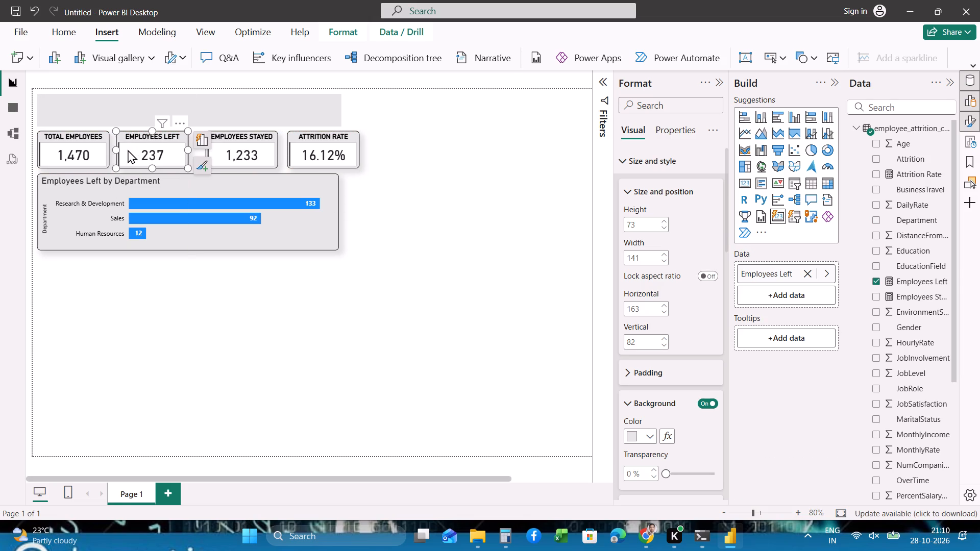
left_click_drag(228, 150, 228, 150)
left_click_drag(228, 150, 217, 151)
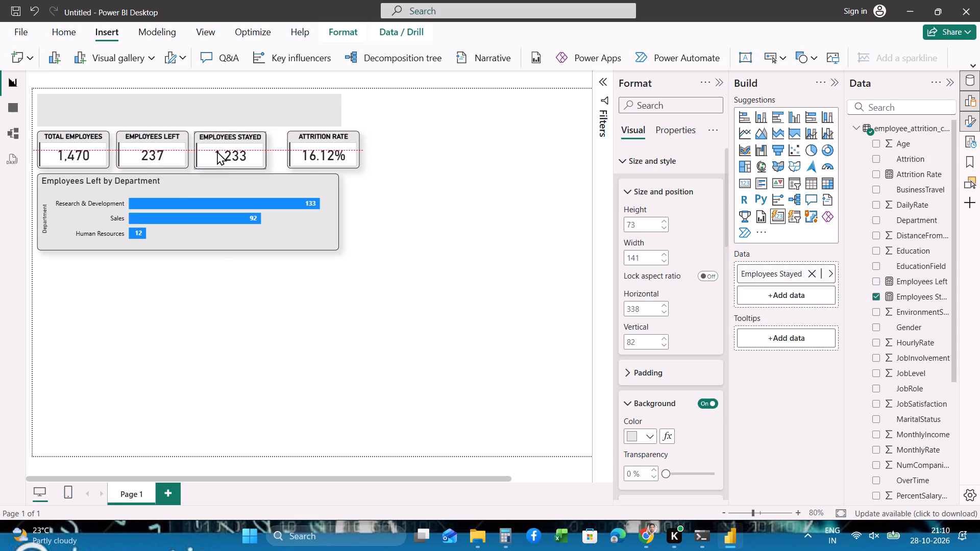
left_click_drag(217, 151, 217, 150)
left_click_drag(304, 148, 288, 148)
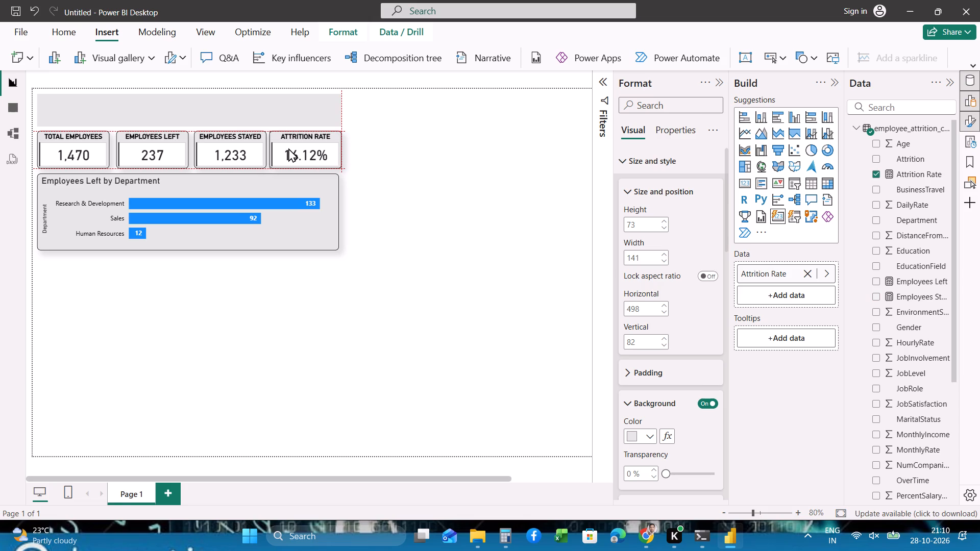
left_click_drag(288, 148, 290, 147)
Widen the grey header text box rightward to about 1068 wide, keeping its left edge in place.
left_click(301, 106)
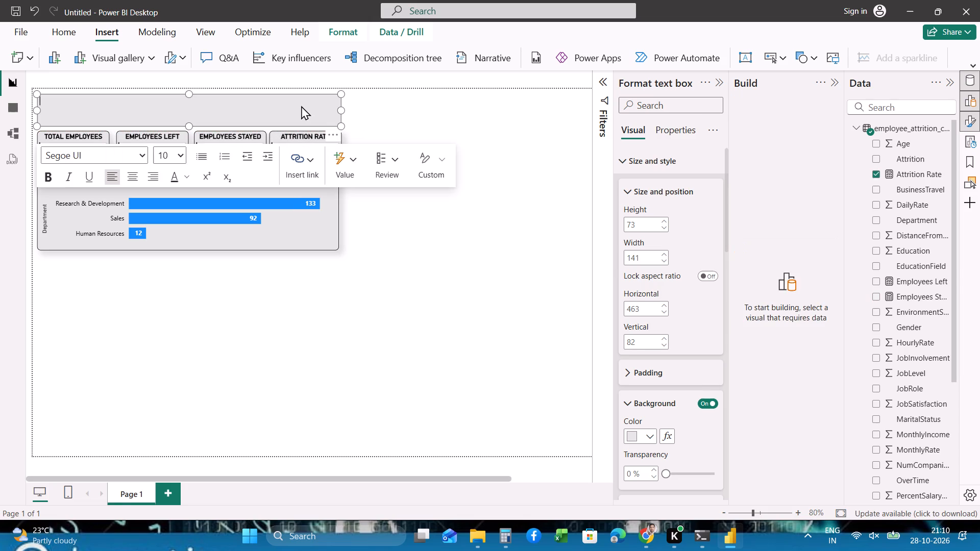
left_click_drag(341, 110, 518, 103)
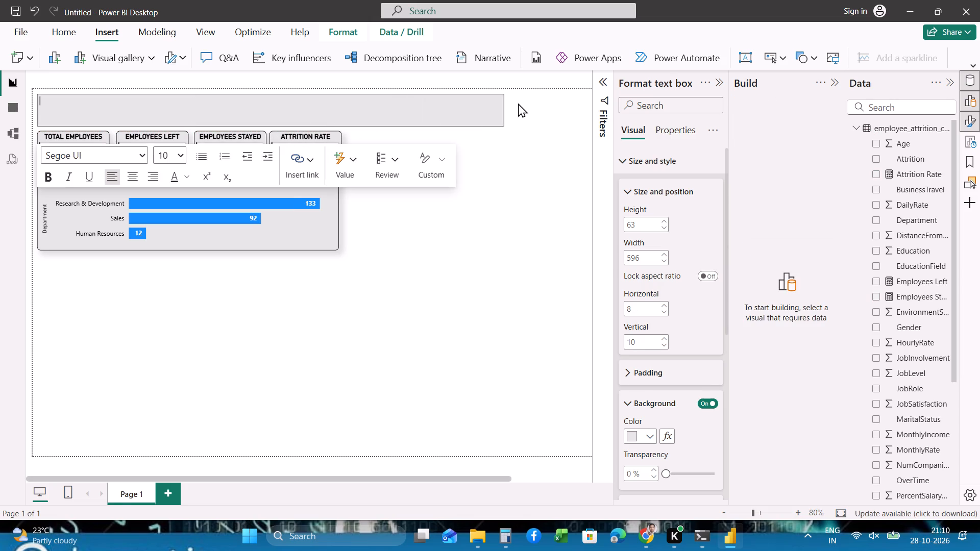
left_click_drag(518, 103, 582, 103)
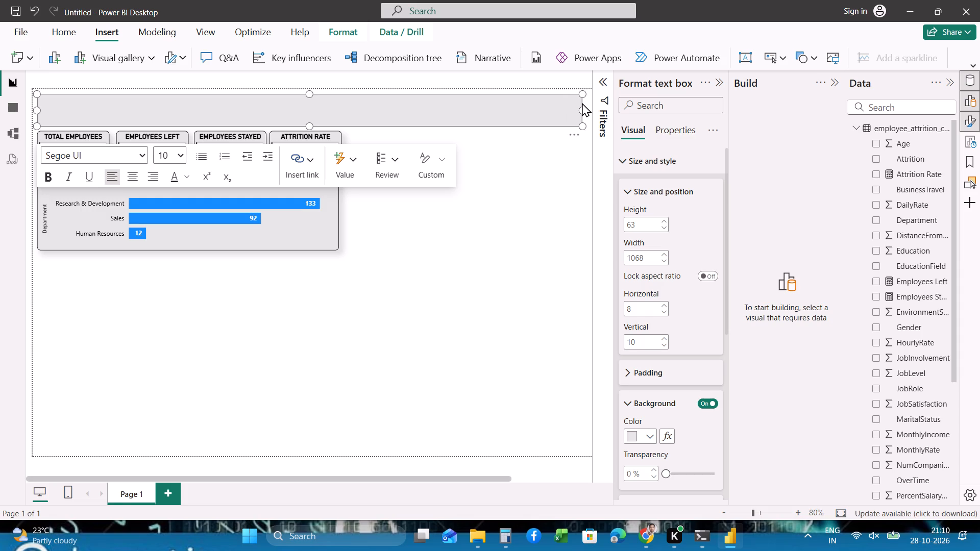
left_click(501, 211)
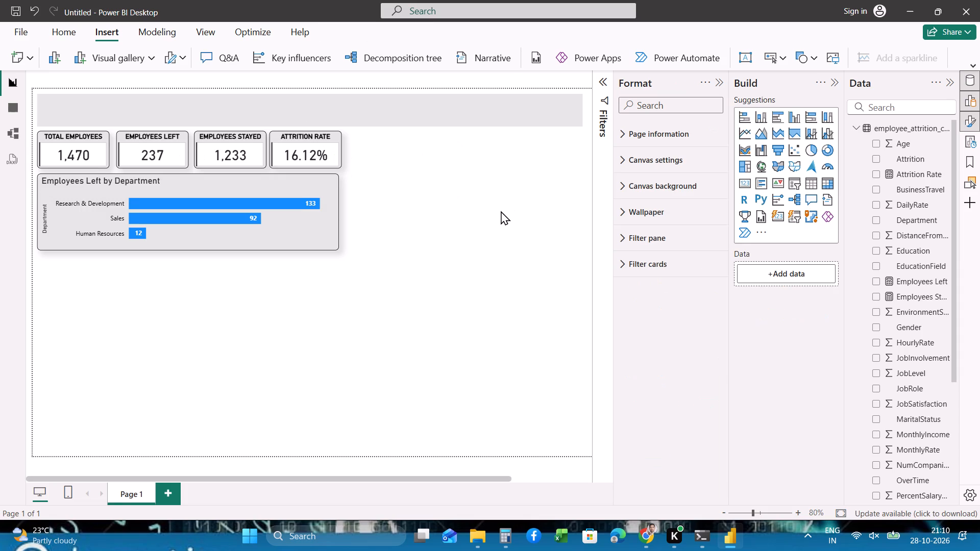
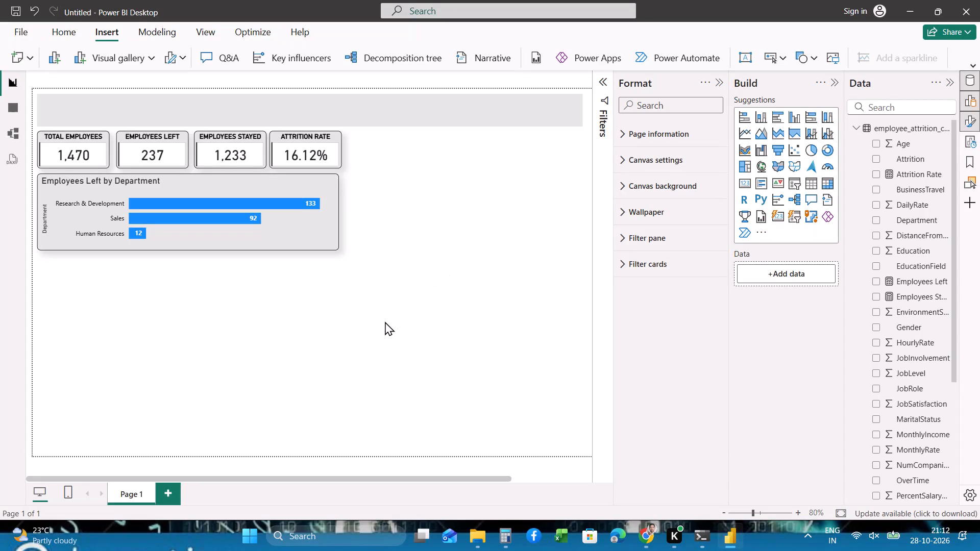
Check how the cards respond to the Research & Development and Sales bars, and clear the bar selection.
left_click(385, 321)
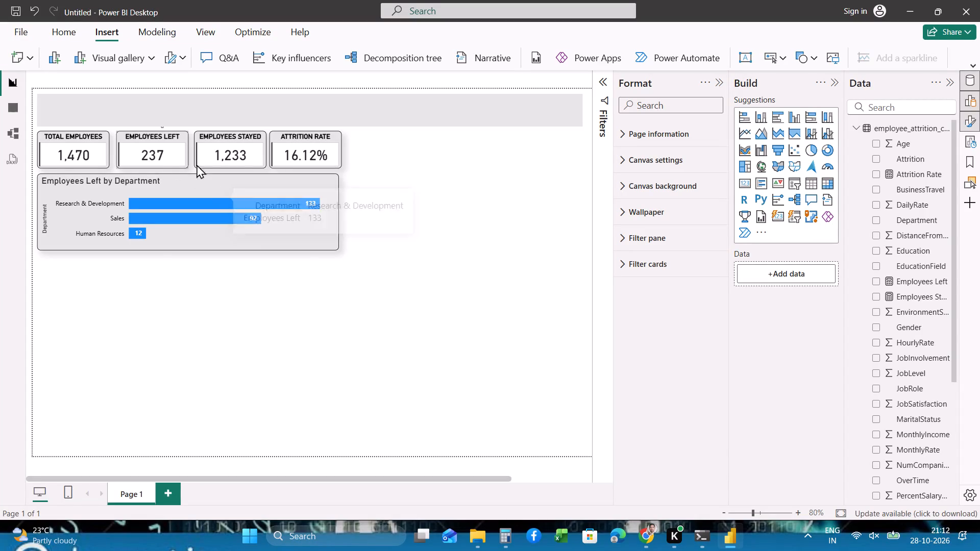
left_click(371, 303)
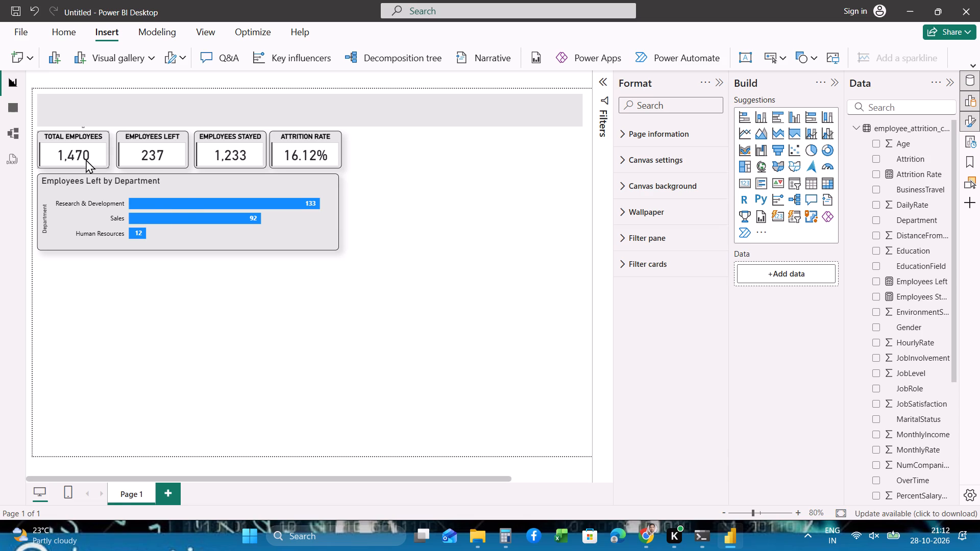
left_click(187, 198)
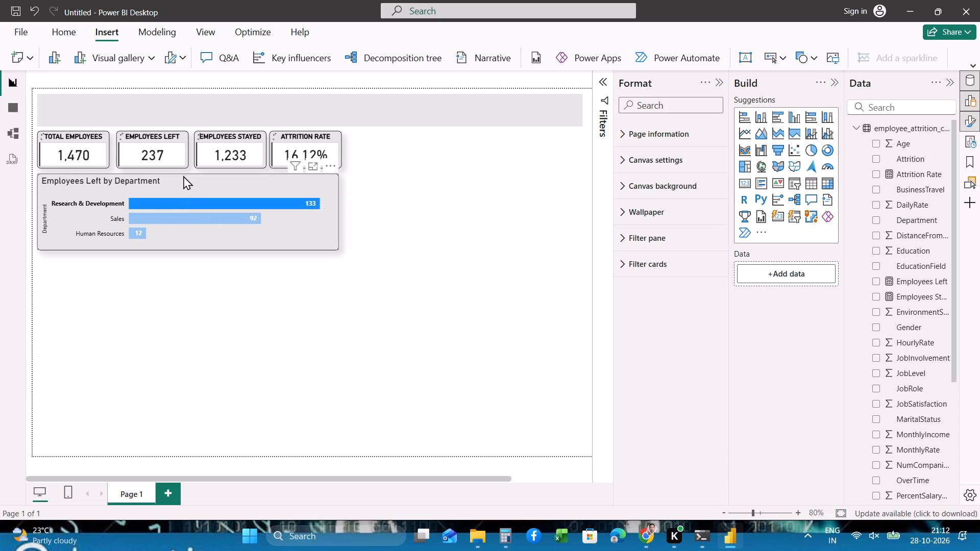
left_click(163, 217)
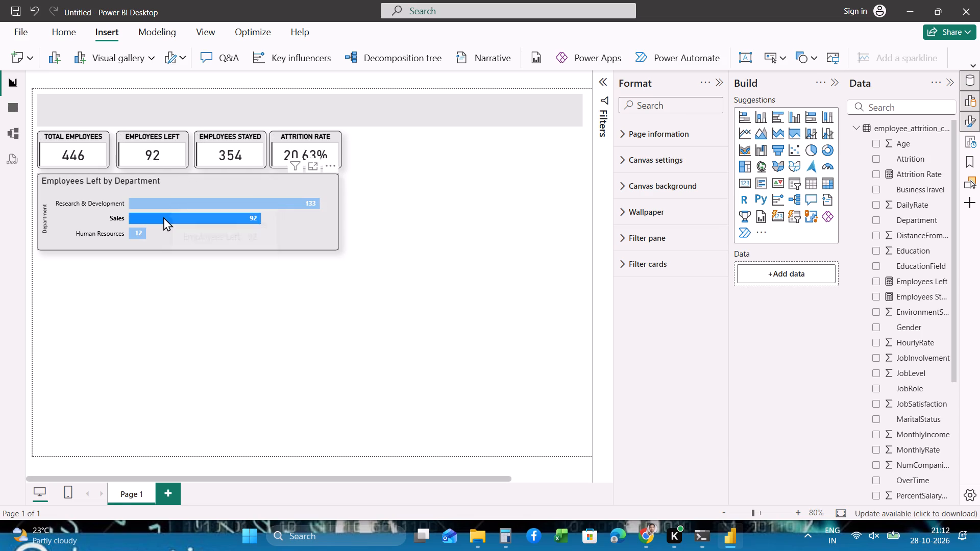
left_click(163, 217)
Nudge the top of the Employees Left by Department chart slightly up toward the cards.
left_click(178, 179)
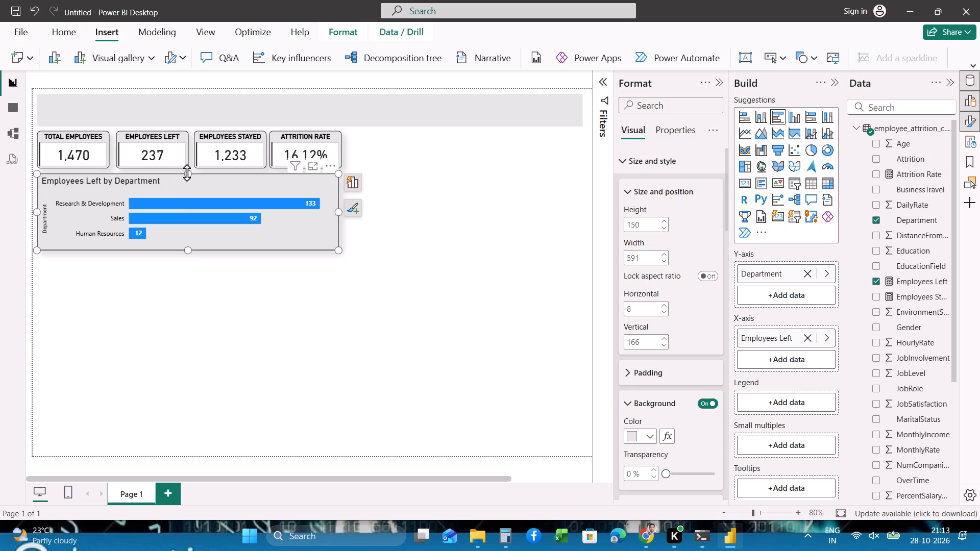
left_click(187, 172)
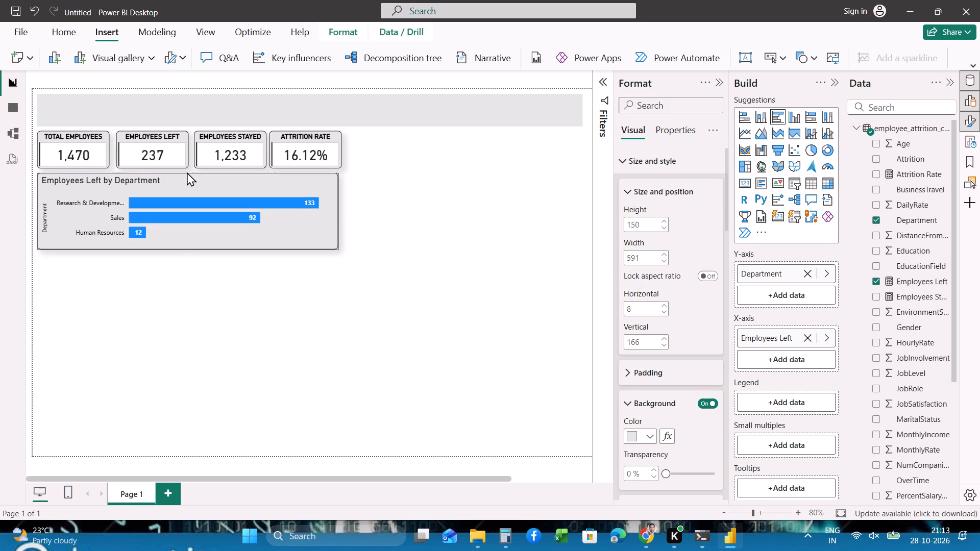
left_click(224, 352)
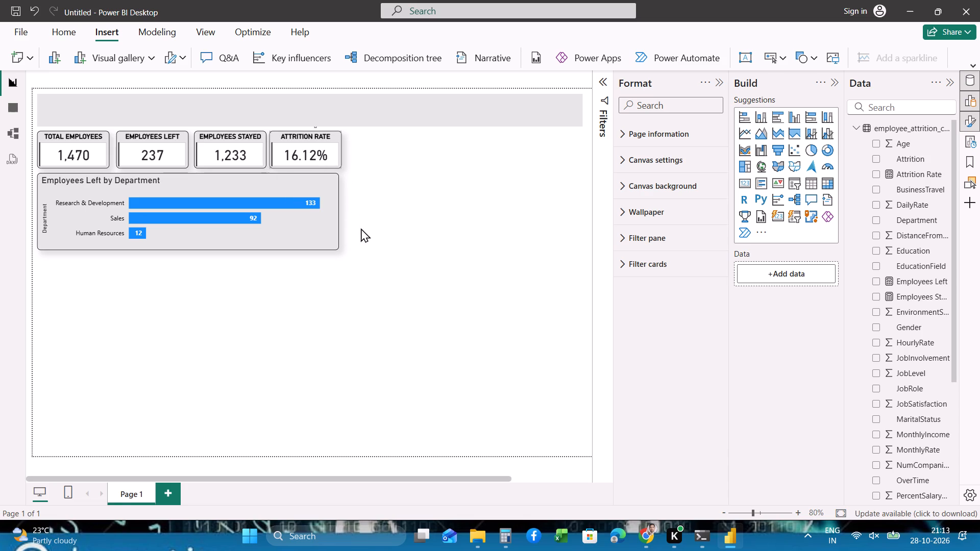
Give the grey header text box a visual border with 7 px rounded corners.
left_click(526, 111)
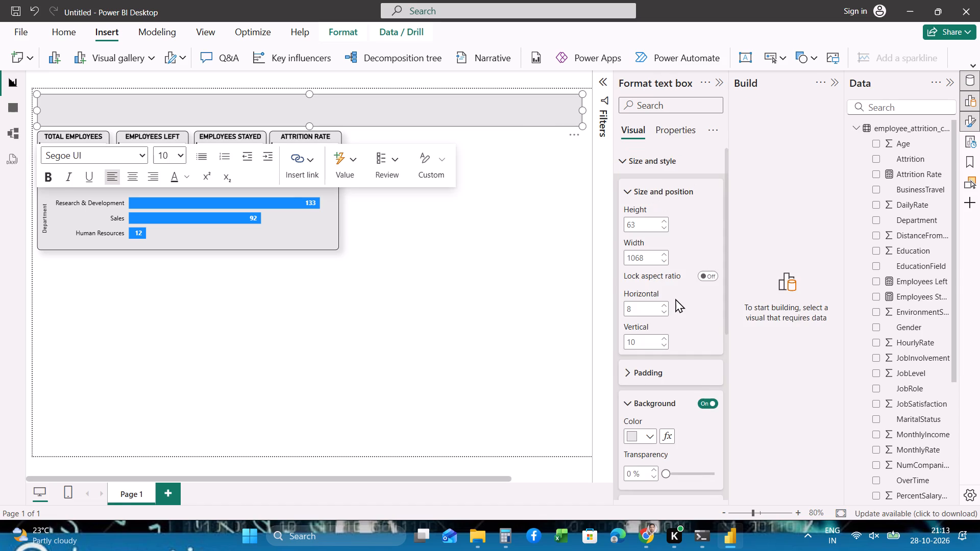
scroll(675, 298, "down", 2)
scroll(678, 409, "down", 1)
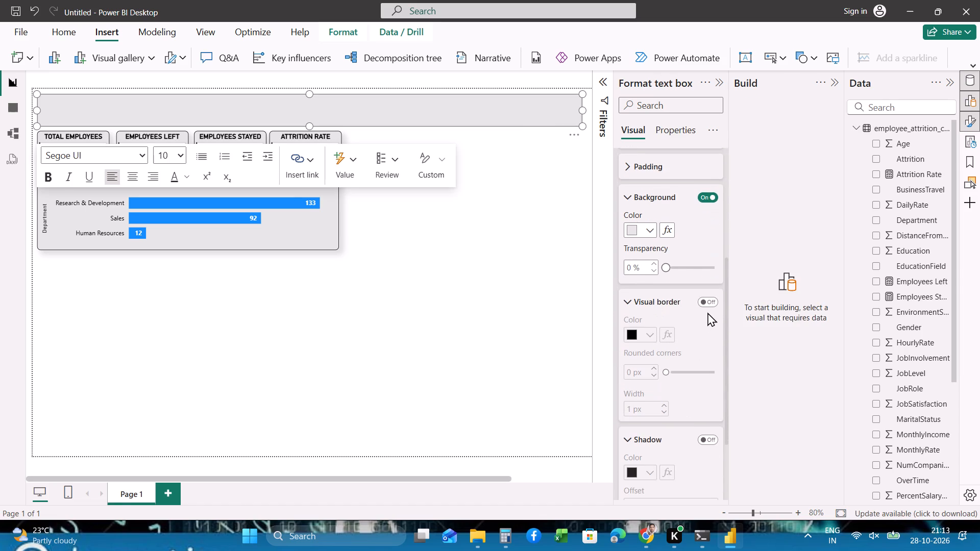
left_click(707, 299)
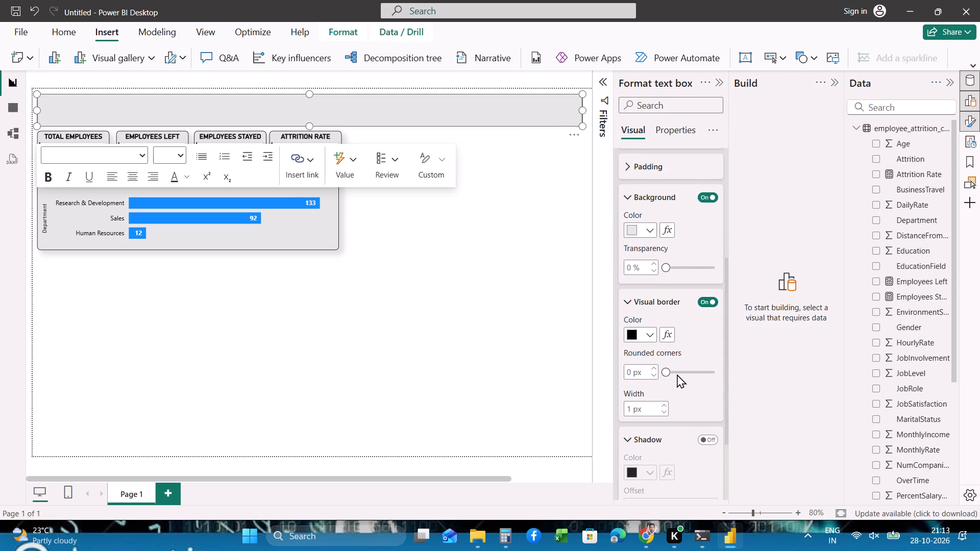
left_click(678, 369)
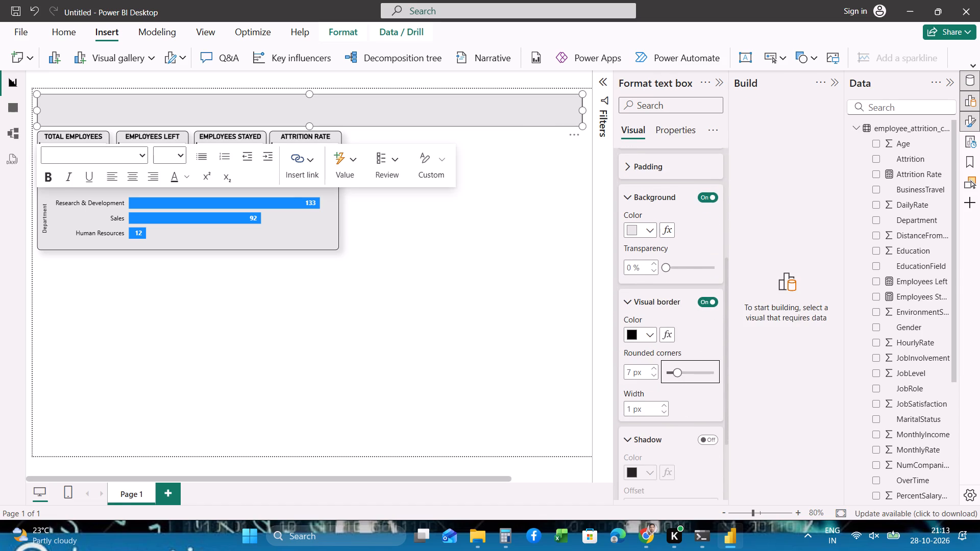
left_click(681, 372)
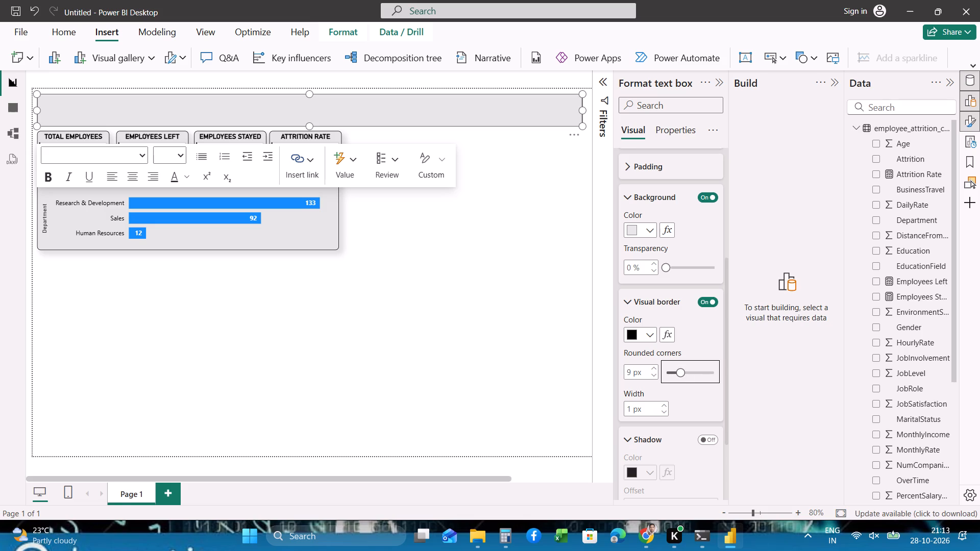
left_click(679, 372)
left_click(655, 367)
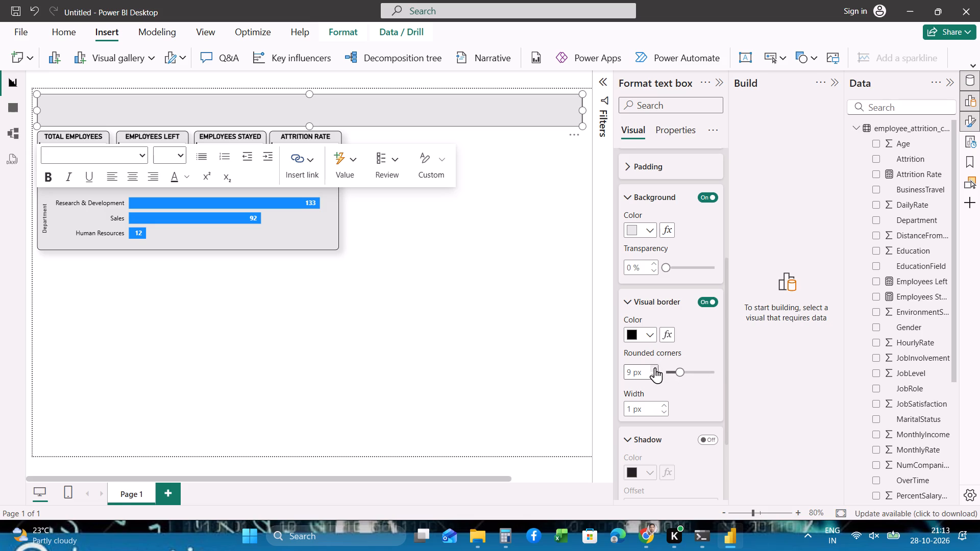
double_click(655, 373)
left_click(489, 349)
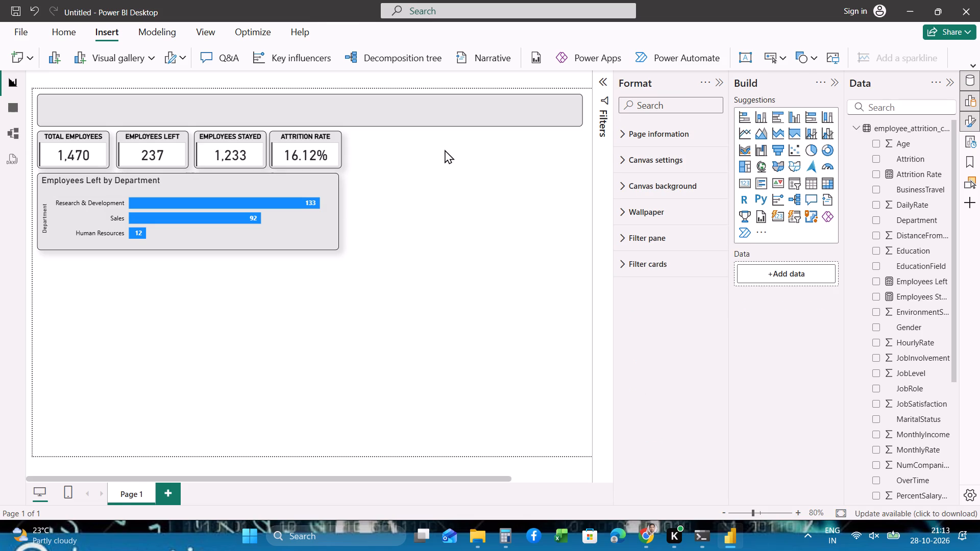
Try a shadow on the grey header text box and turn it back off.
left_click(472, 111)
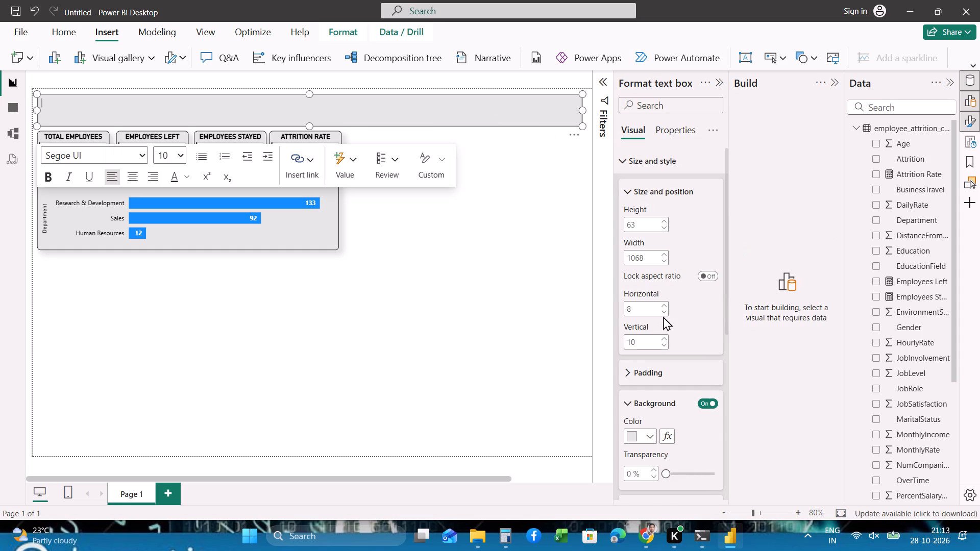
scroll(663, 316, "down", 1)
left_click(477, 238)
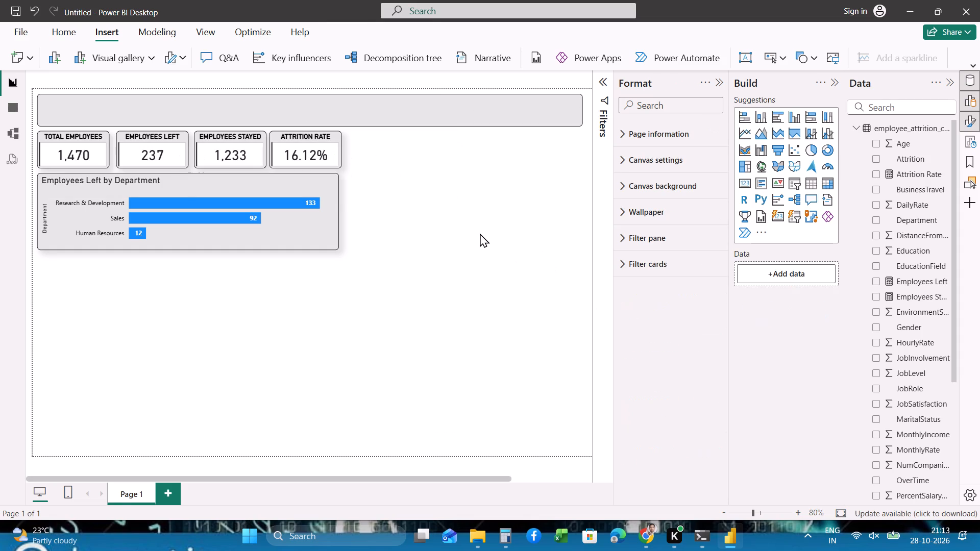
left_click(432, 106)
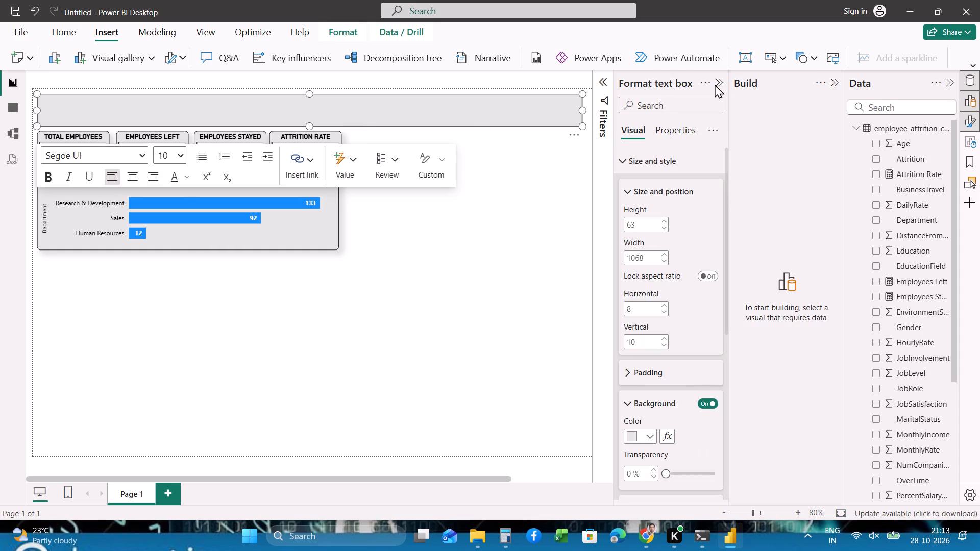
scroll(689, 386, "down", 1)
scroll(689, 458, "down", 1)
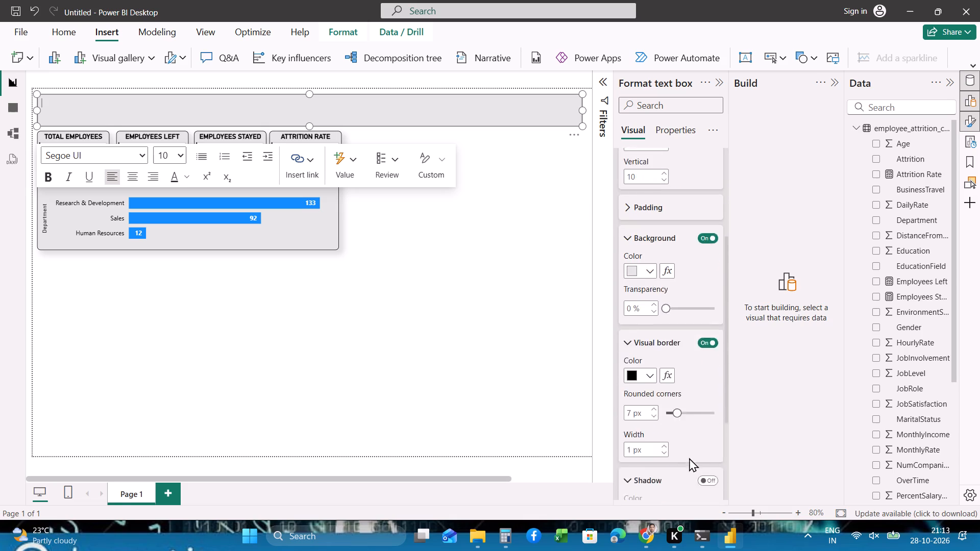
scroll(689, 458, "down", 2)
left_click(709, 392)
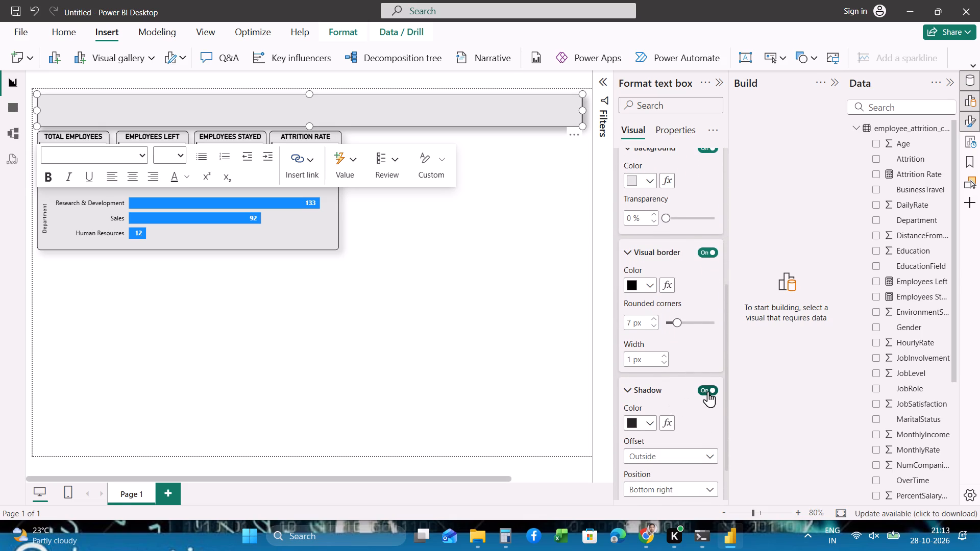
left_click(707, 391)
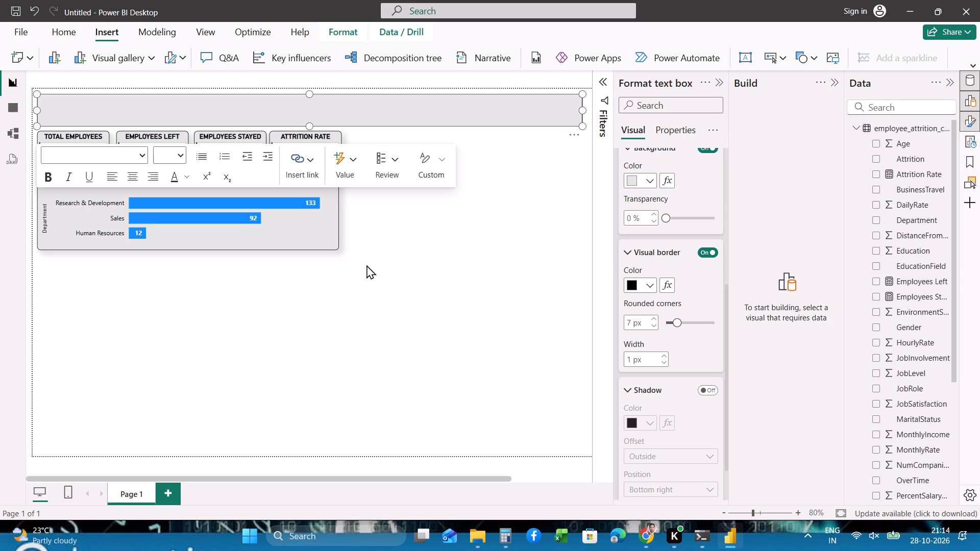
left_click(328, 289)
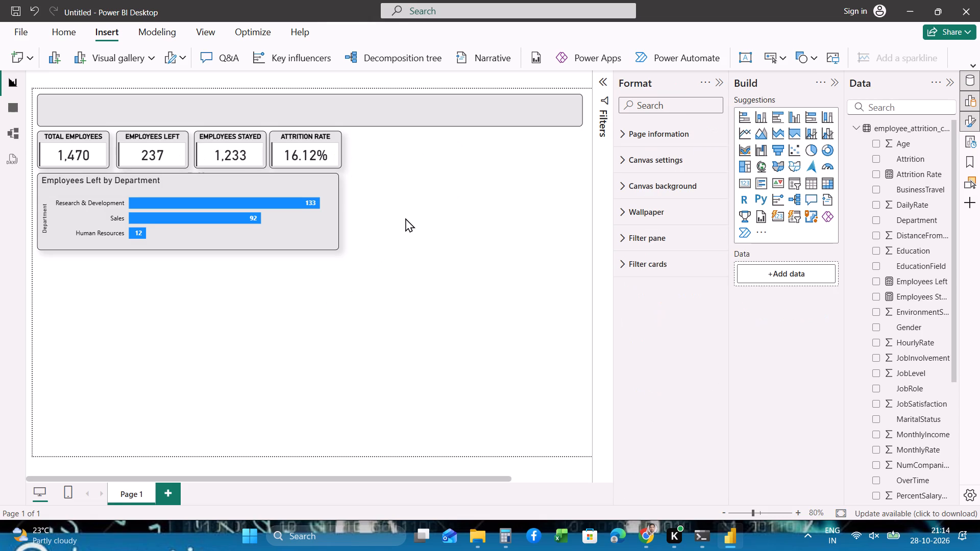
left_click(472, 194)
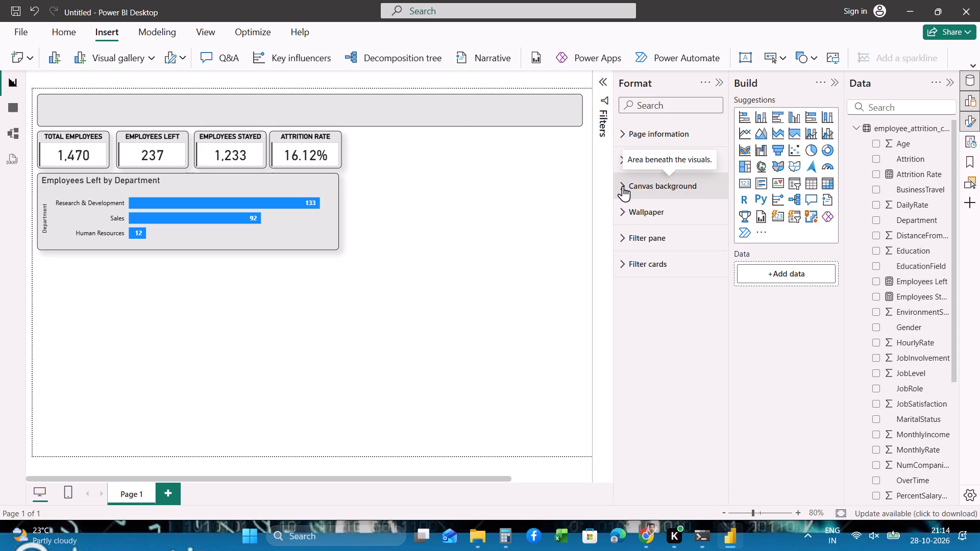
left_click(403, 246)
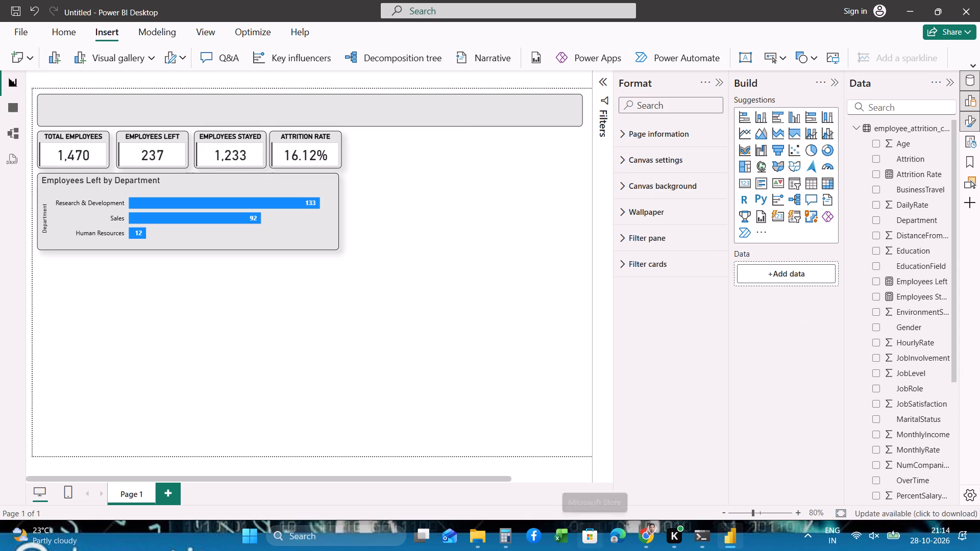
key("Print")
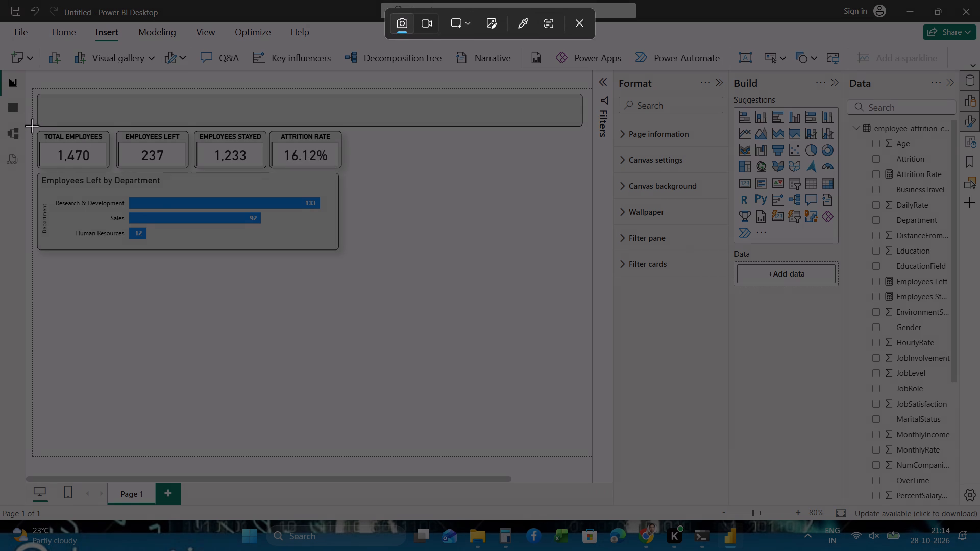
left_click_drag(32, 129, 328, 238)
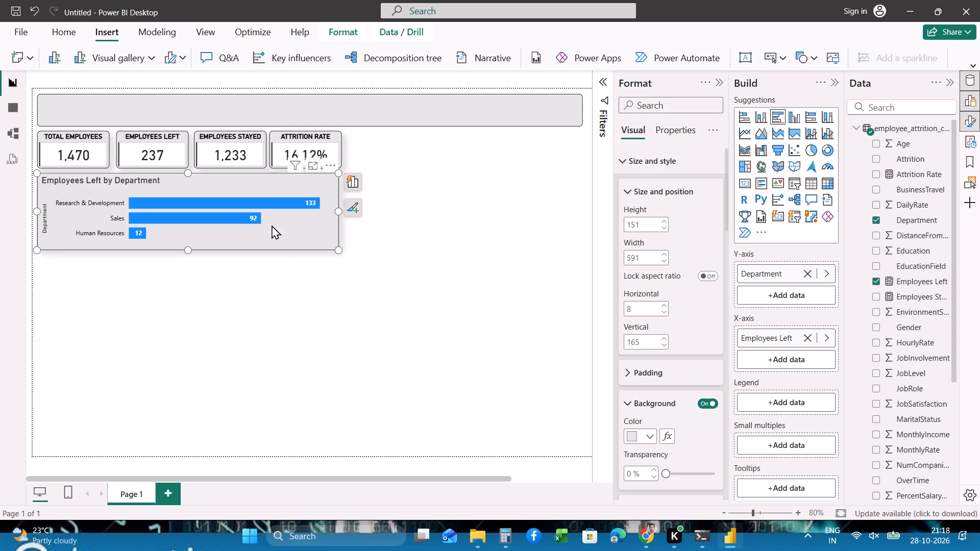
left_click(212, 231)
left_click(306, 232)
scroll(682, 341, "down", 3)
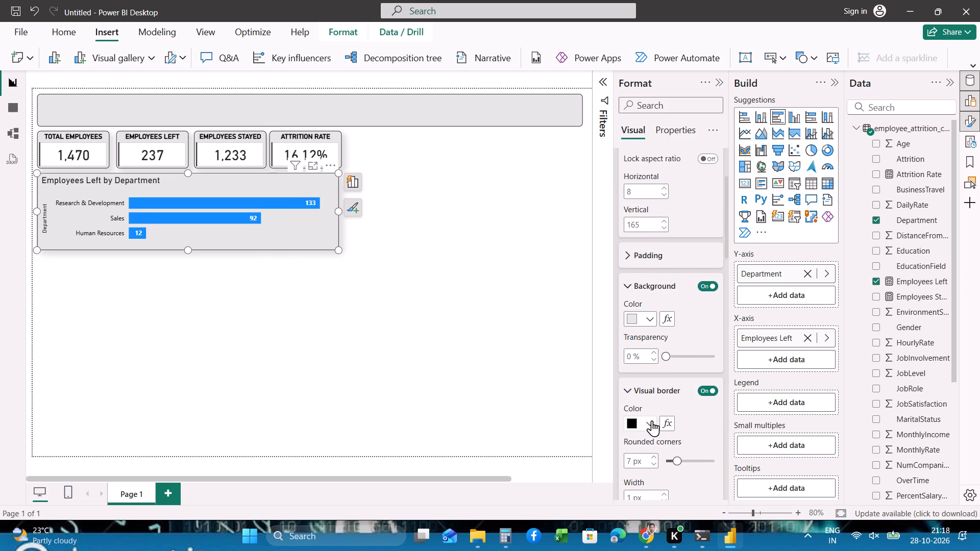
left_click(652, 420)
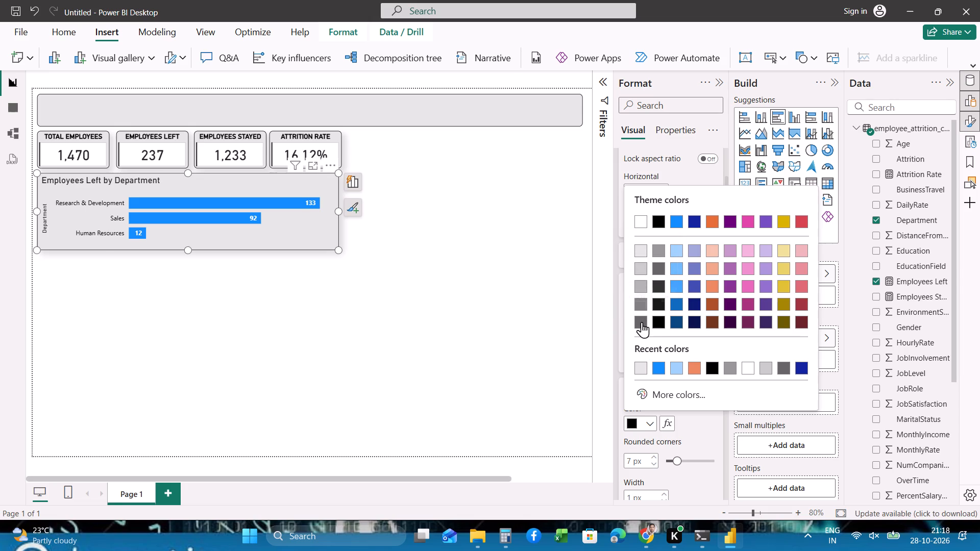
left_click(642, 302)
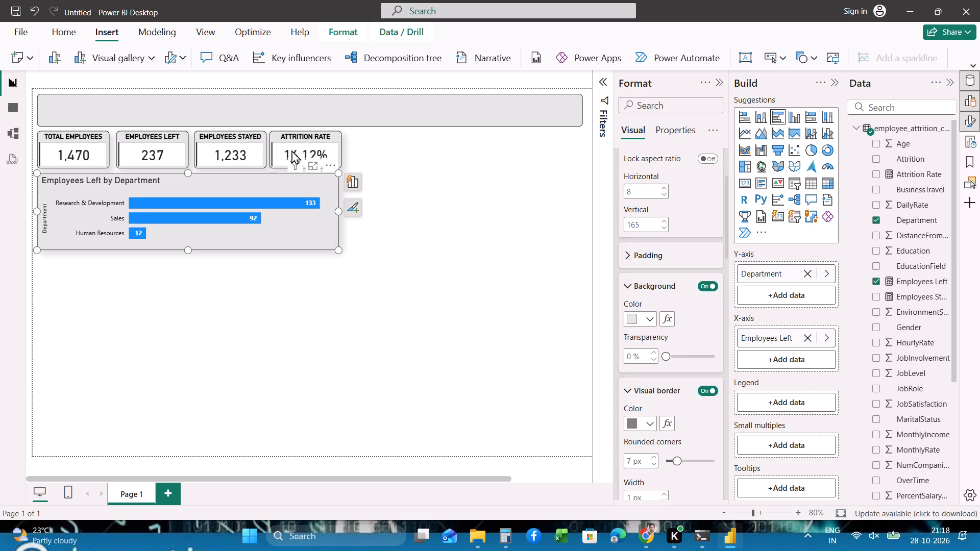
left_click(302, 222)
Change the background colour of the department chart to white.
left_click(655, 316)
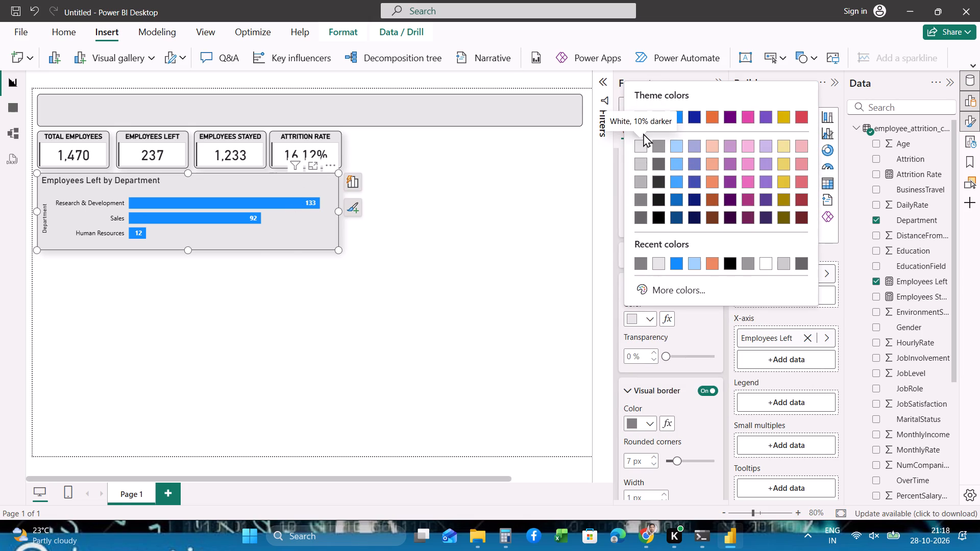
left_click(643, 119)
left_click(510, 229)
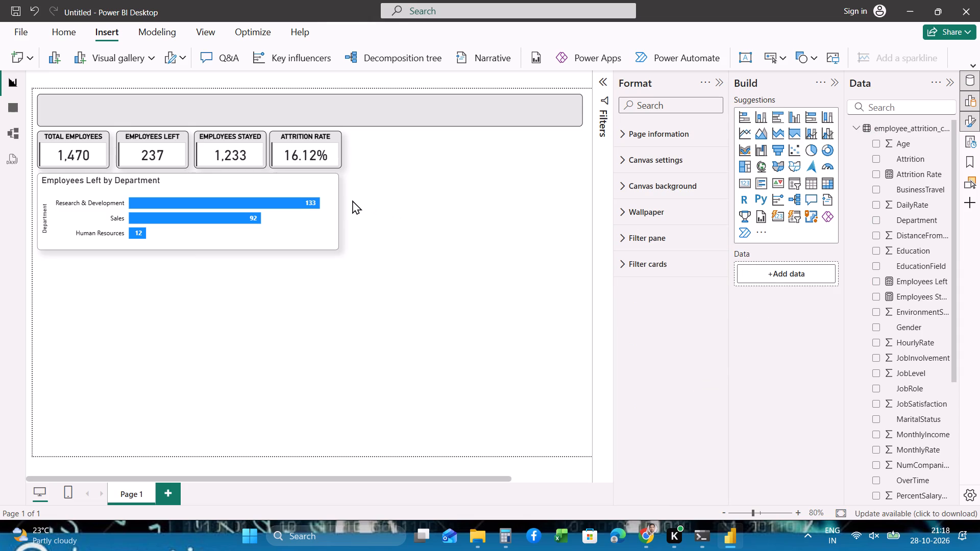
Examine the Attrition Rate card's formatting settings, including callout values, shadow, border and background colour.
left_click(326, 151)
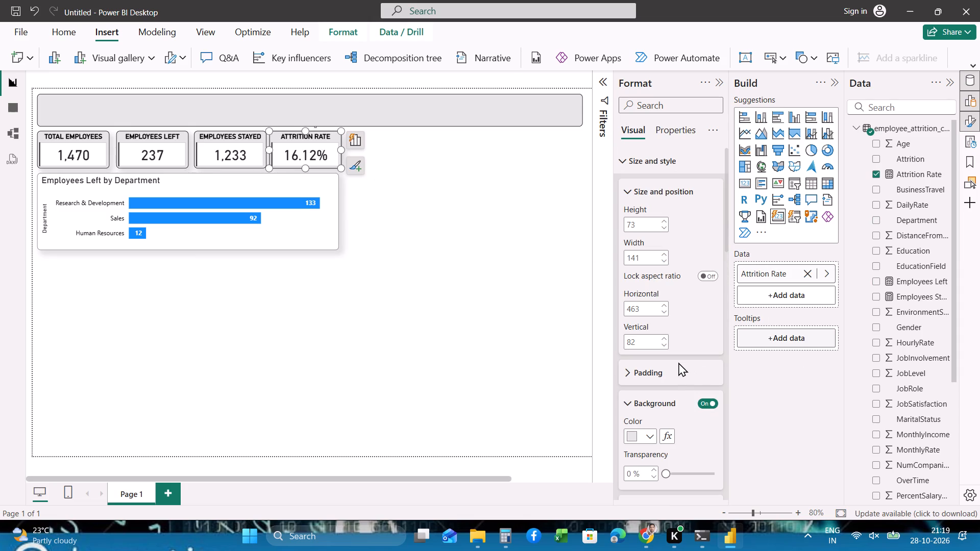
scroll(678, 362, "down", 7)
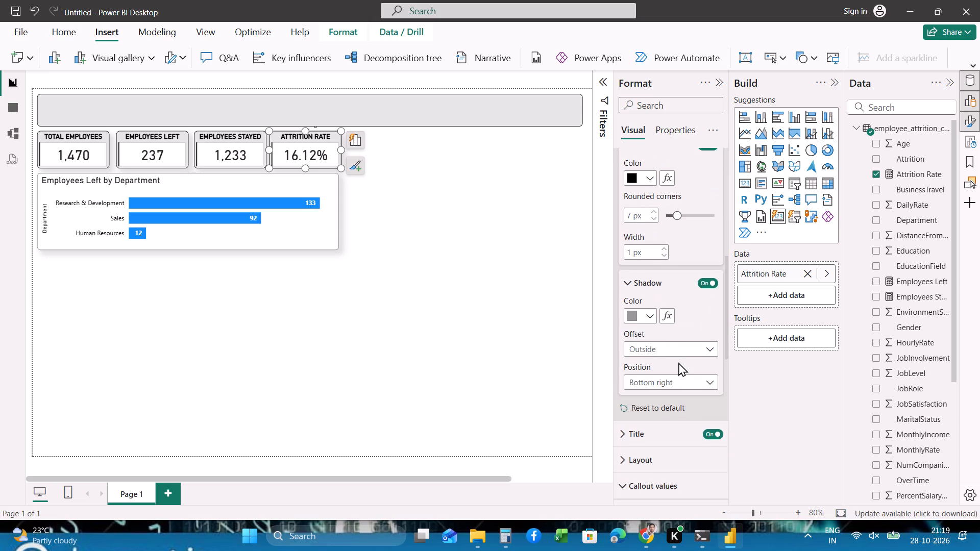
scroll(678, 362, "down", 3)
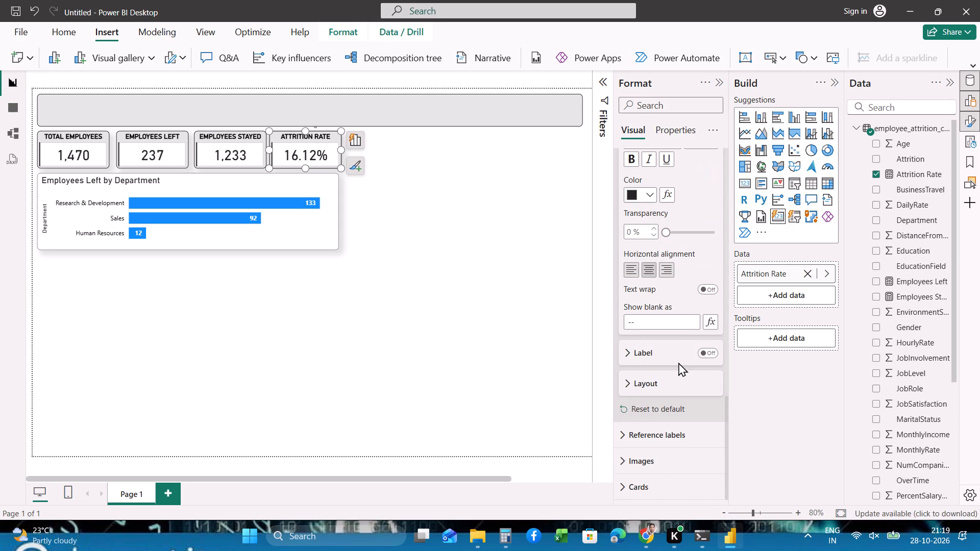
scroll(695, 266, "up", 1)
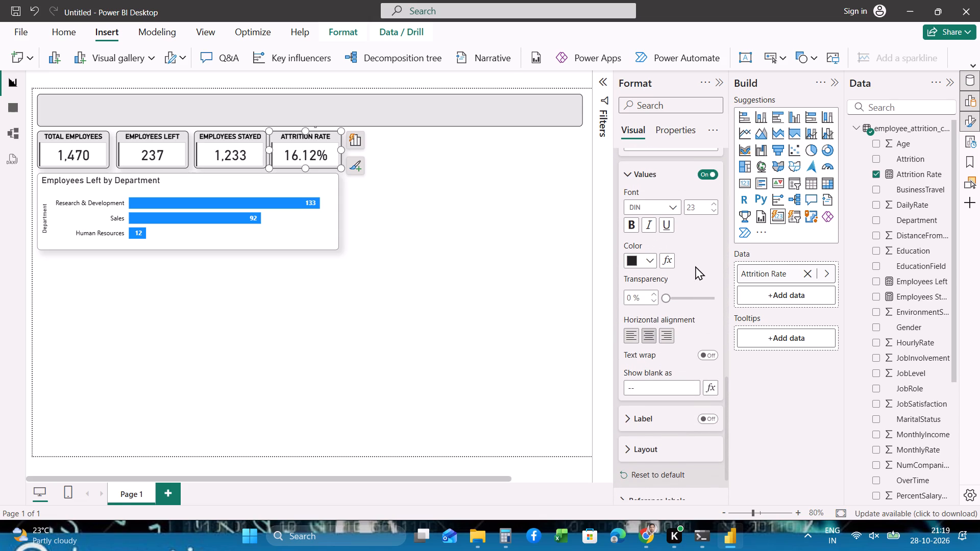
scroll(695, 266, "up", 1)
scroll(695, 264, "down", 1)
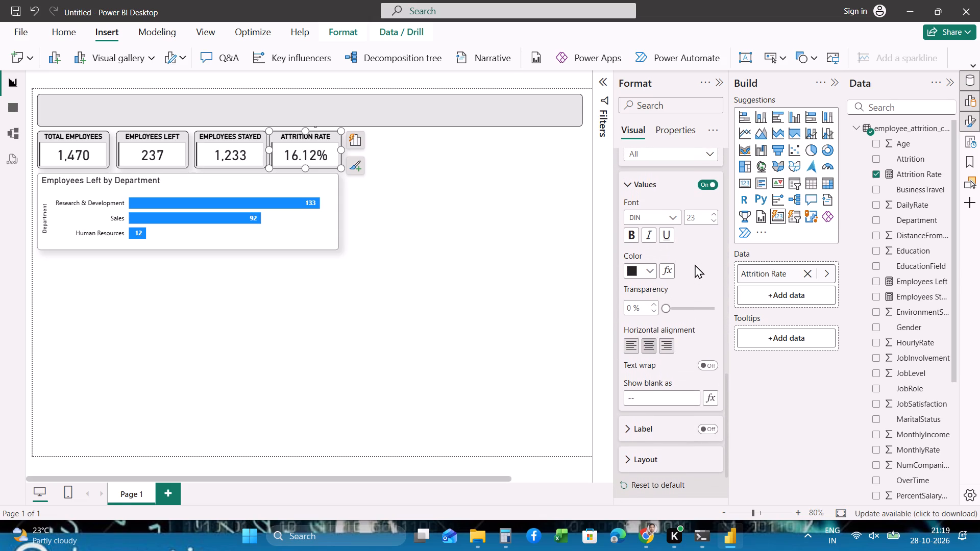
scroll(695, 264, "down", 1)
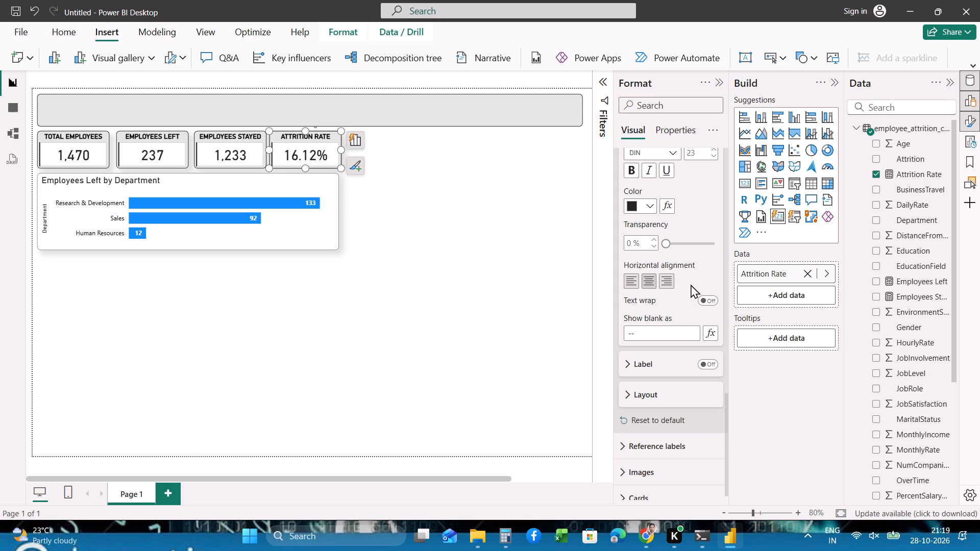
scroll(691, 284, "up", 5)
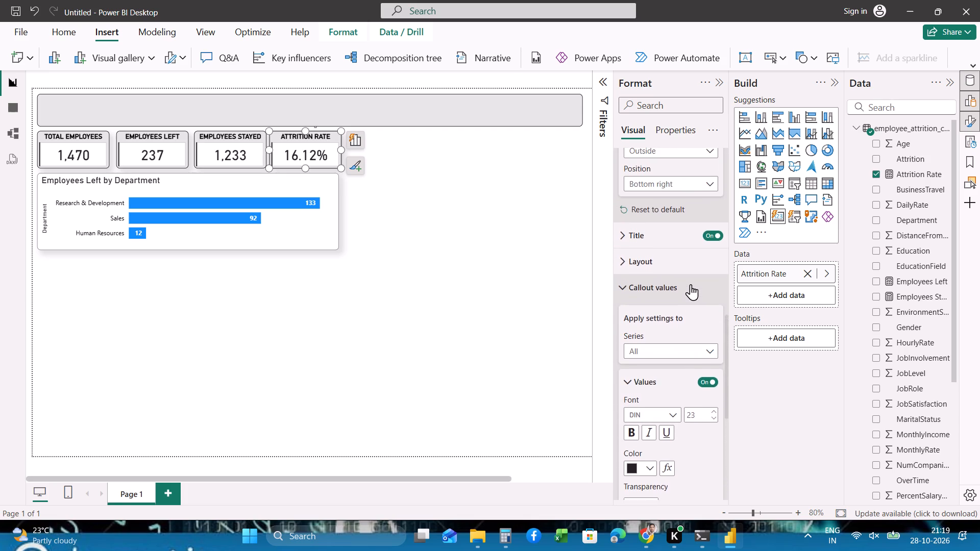
scroll(691, 284, "up", 4)
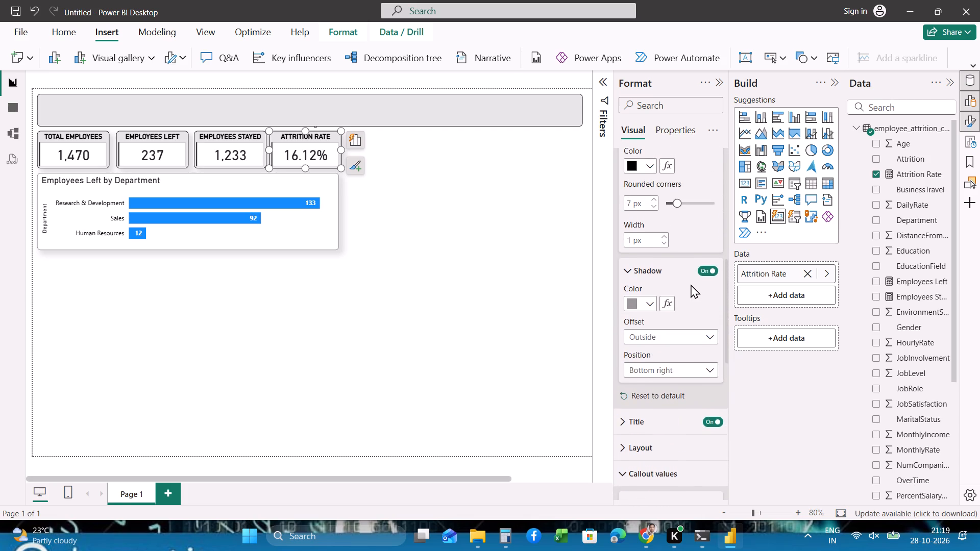
scroll(691, 284, "up", 4)
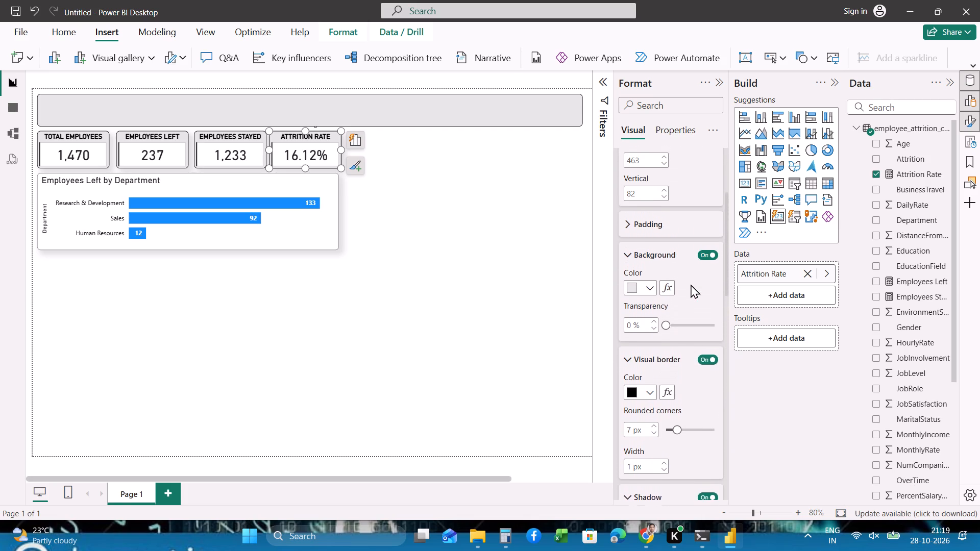
scroll(691, 284, "up", 1)
left_click(652, 290)
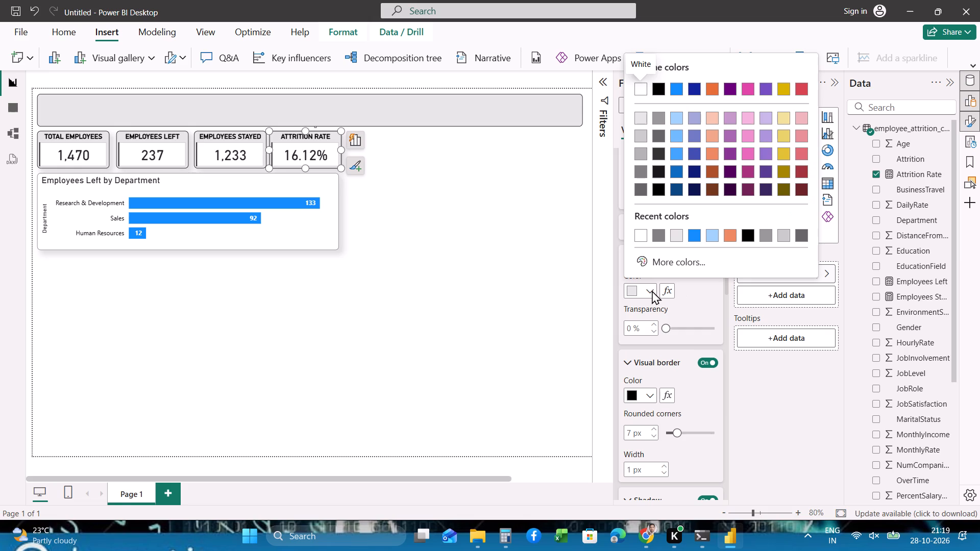
scroll(690, 293, "up", 2)
left_click(528, 305)
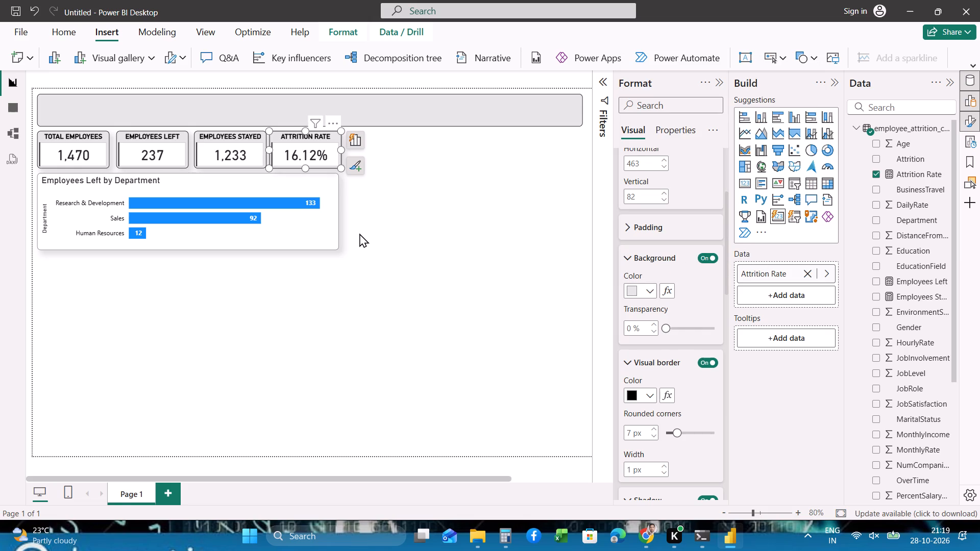
Set the department chart's background to light grey (White, 10% darker) with 50% transparency.
left_click(298, 229)
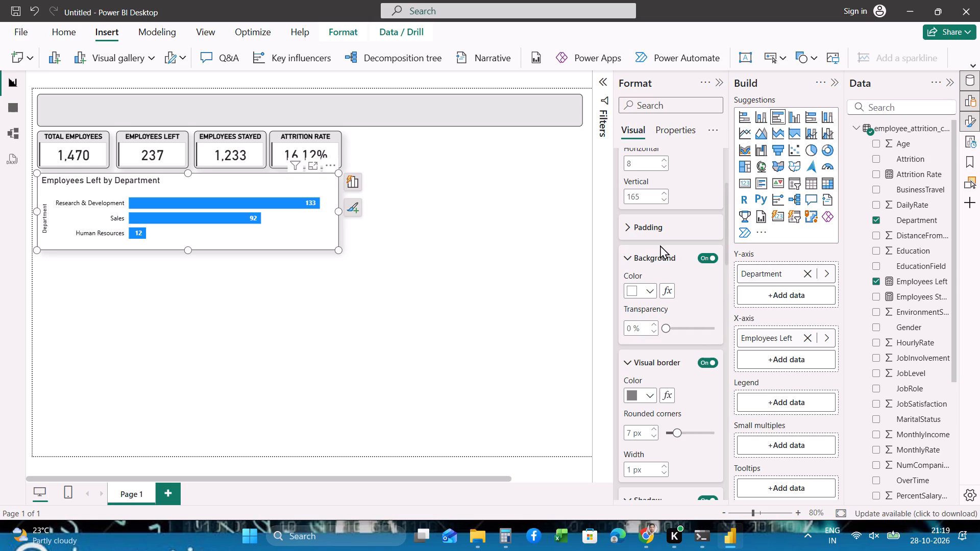
left_click(652, 292)
left_click(641, 118)
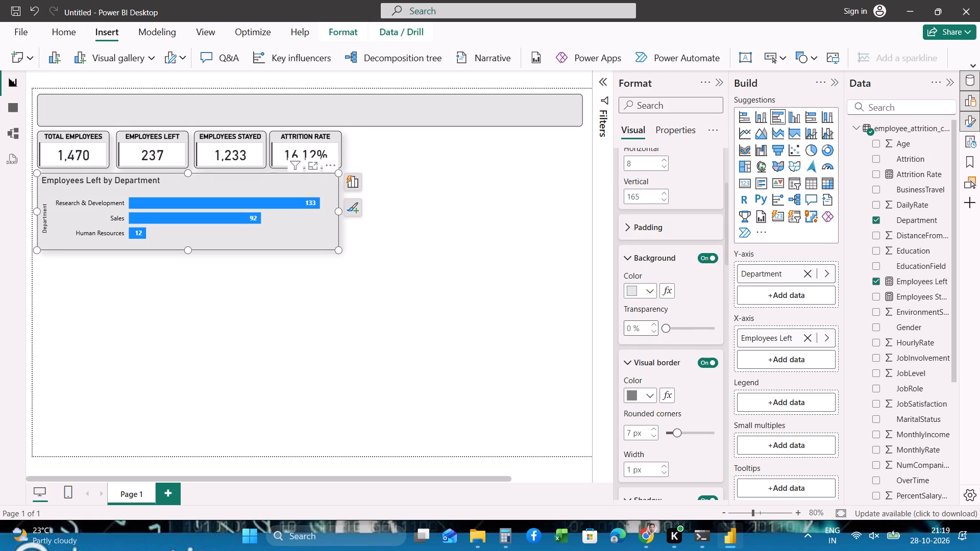
left_click_drag(668, 327, 675, 328)
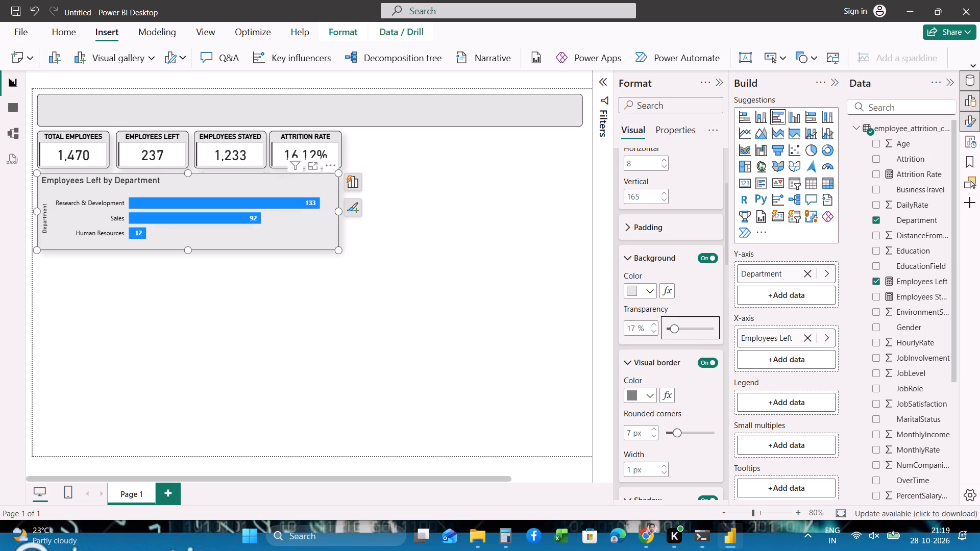
left_click_drag(675, 328, 682, 332)
left_click_drag(682, 332, 687, 333)
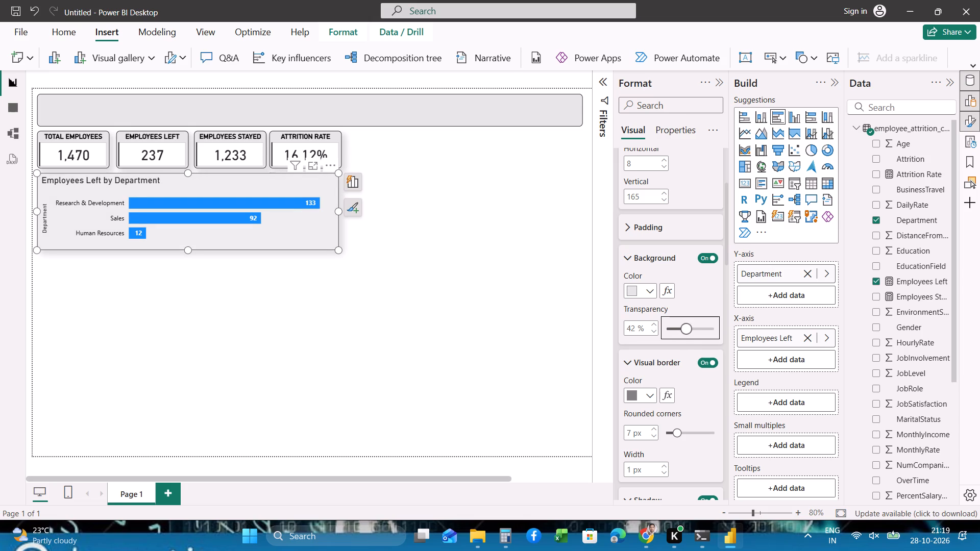
left_click(687, 333)
left_click(655, 323)
left_click(506, 313)
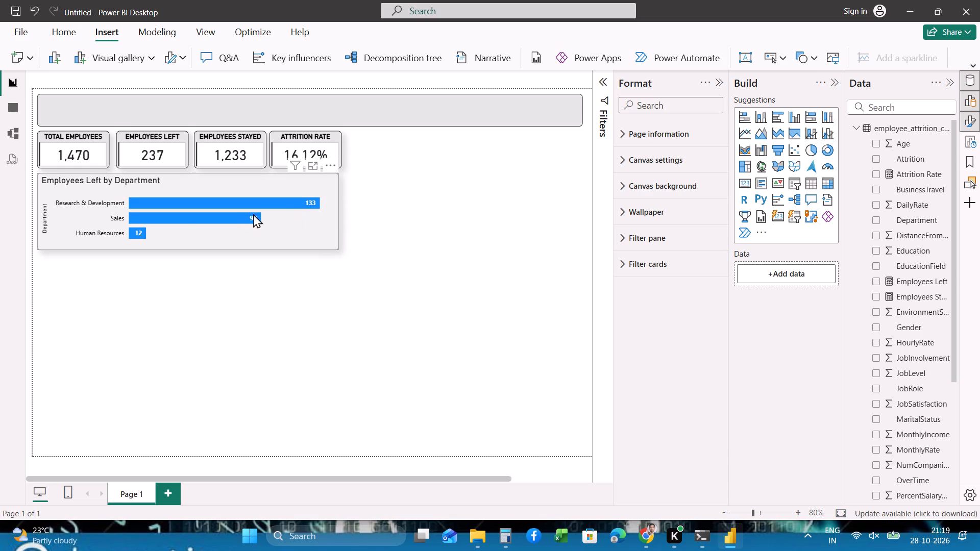
Check how selecting the Sales bar cross-filters the KPI cards.
left_click(174, 220)
left_click(178, 215)
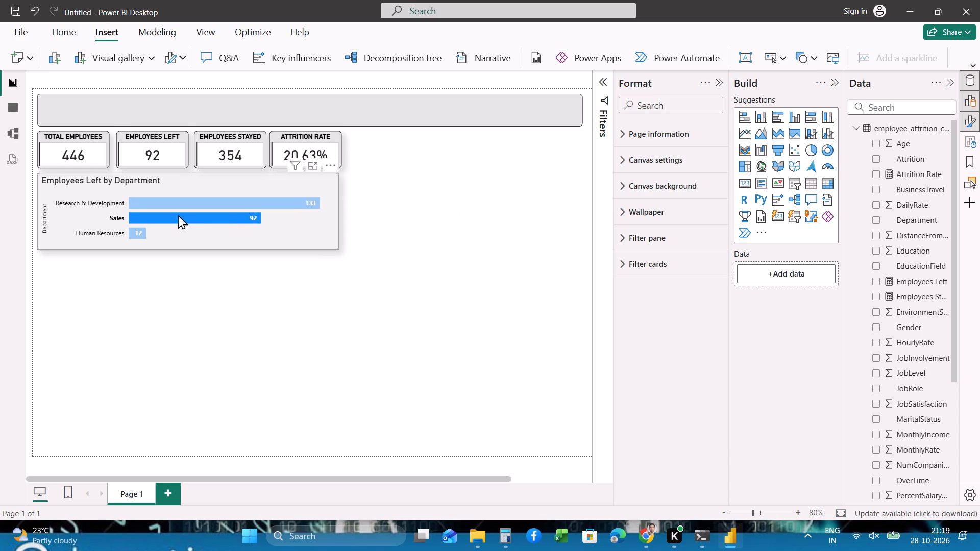
Turn off the Y-axis title on the Employees Left by Department chart.
left_click(266, 230)
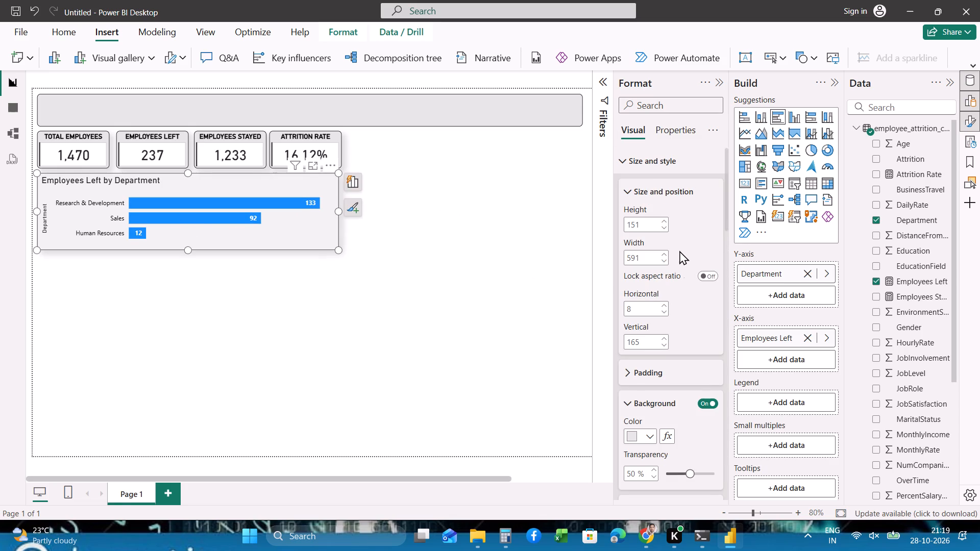
scroll(680, 232, "down", 3)
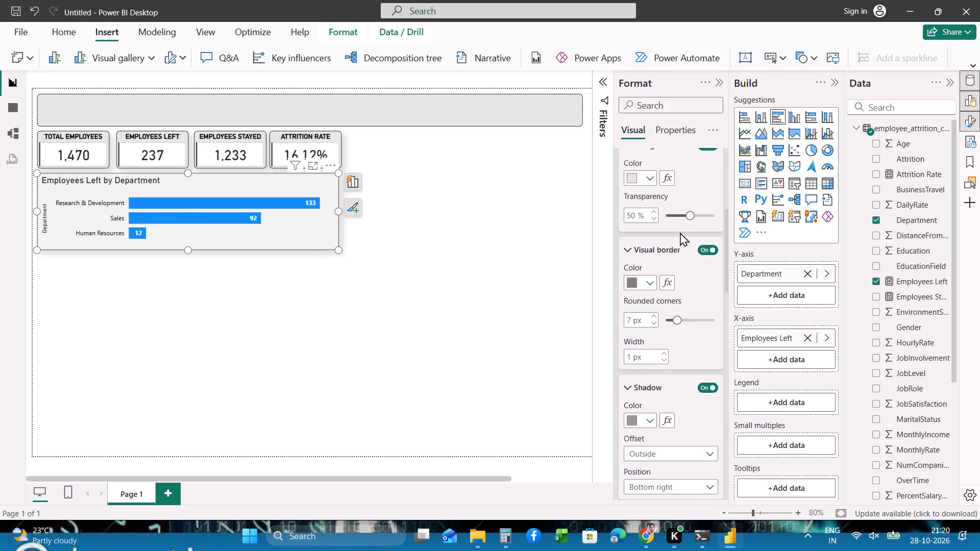
scroll(680, 232, "down", 3)
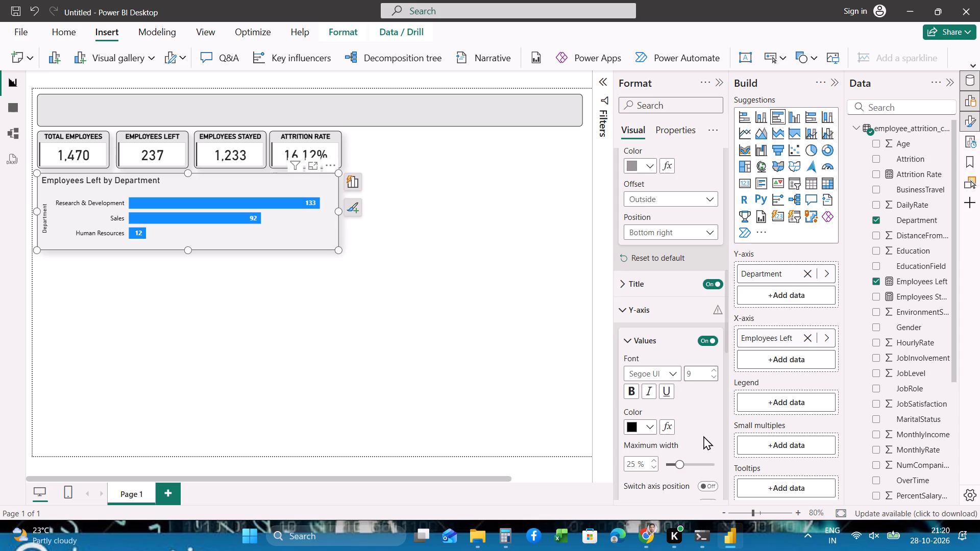
scroll(703, 436, "down", 2)
left_click(708, 447)
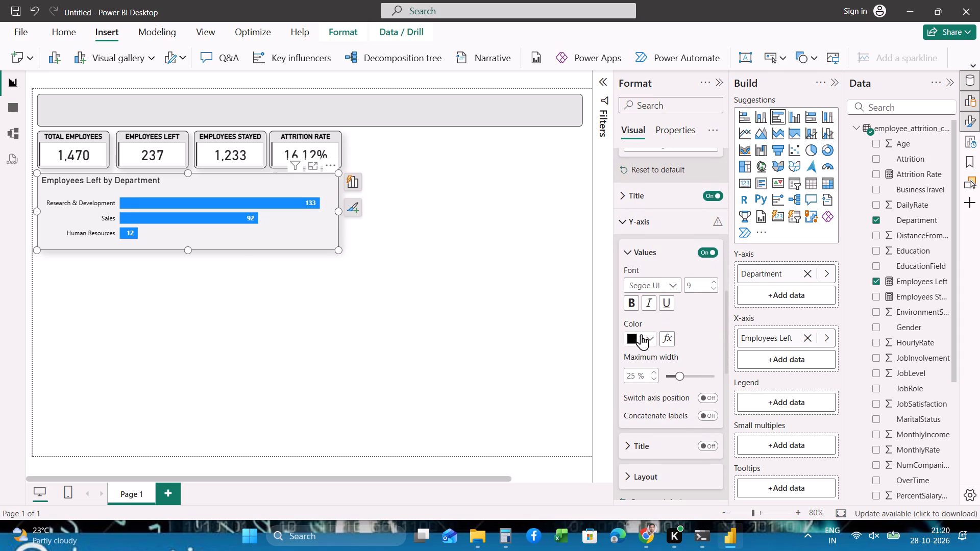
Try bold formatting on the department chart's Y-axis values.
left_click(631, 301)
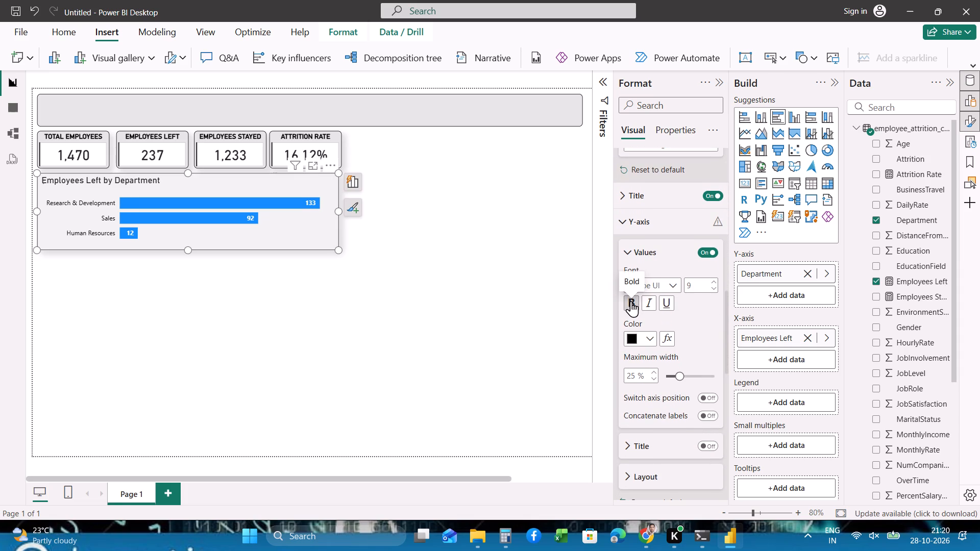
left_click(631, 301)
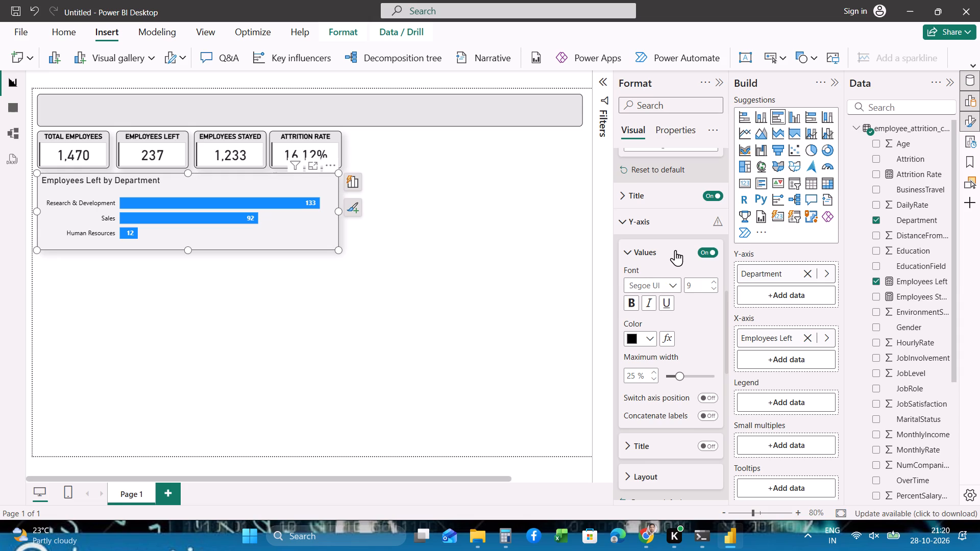
Change the department chart's title text to "Employee Attrition by Department".
scroll(673, 246, "up", 1)
left_click(666, 221)
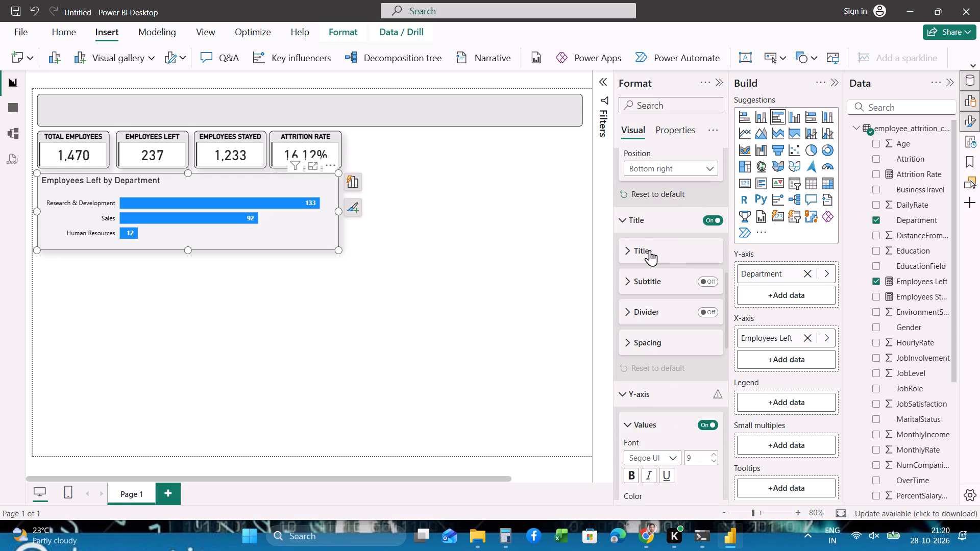
left_click(649, 253)
left_click(665, 284)
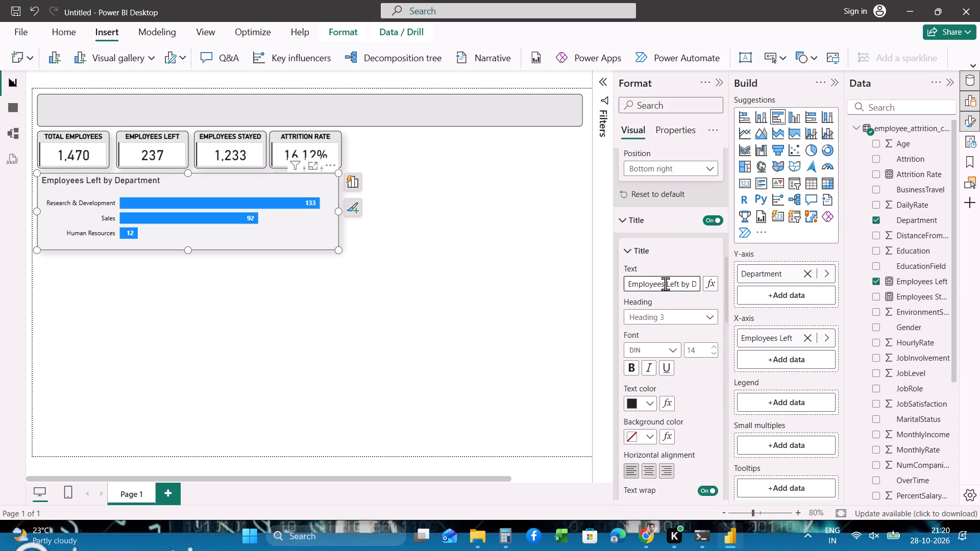
key("ctrl+a")
key("ctrl+v")
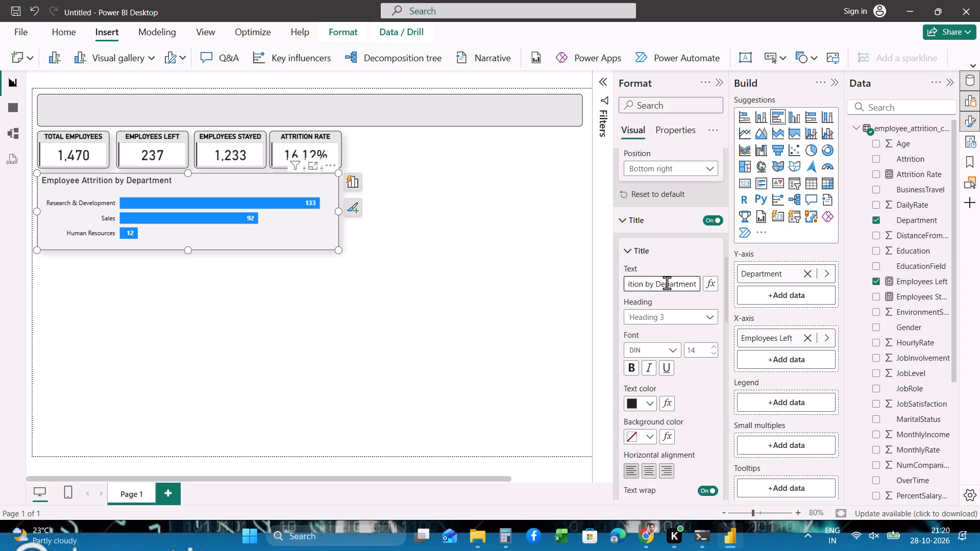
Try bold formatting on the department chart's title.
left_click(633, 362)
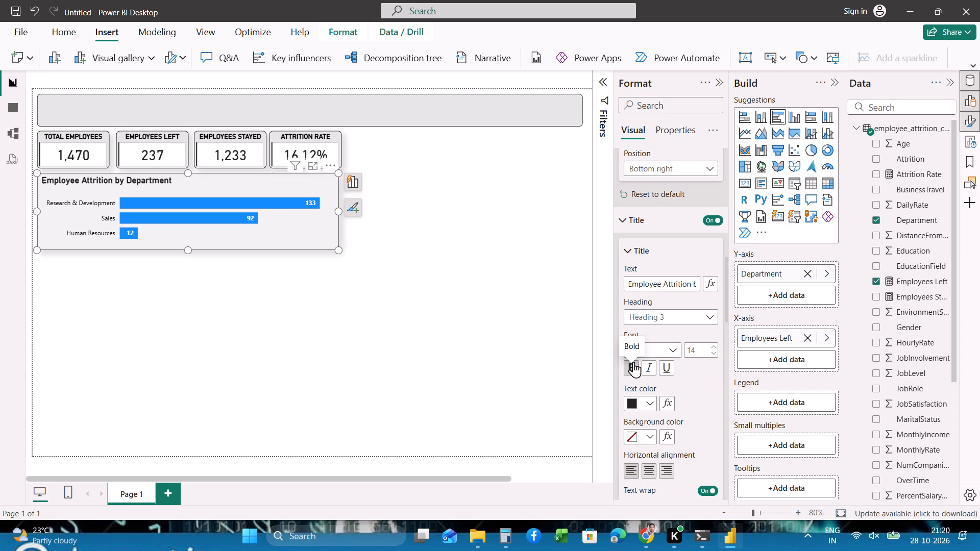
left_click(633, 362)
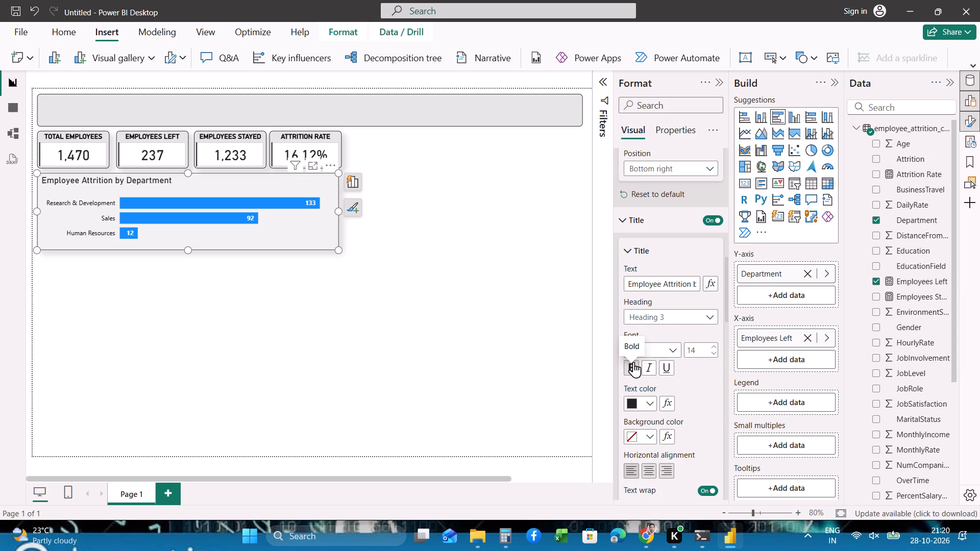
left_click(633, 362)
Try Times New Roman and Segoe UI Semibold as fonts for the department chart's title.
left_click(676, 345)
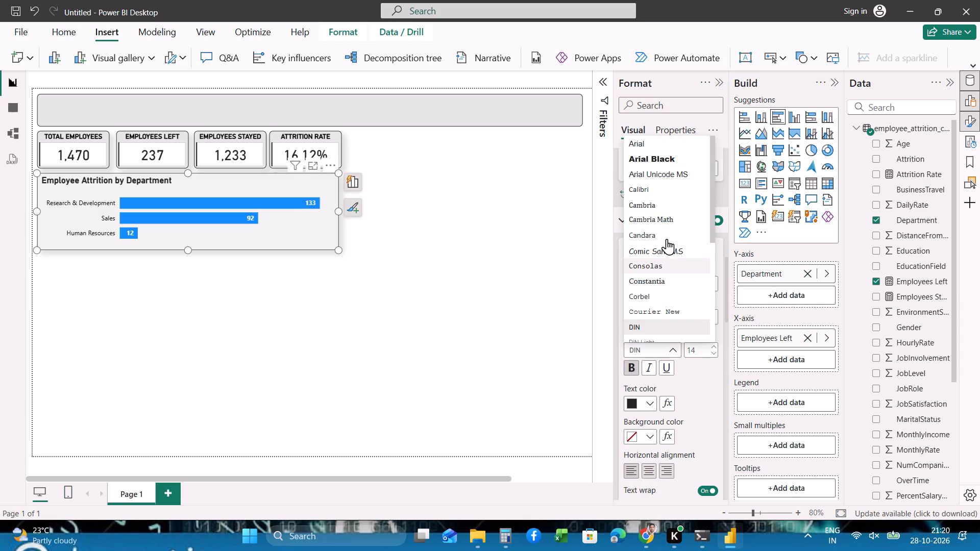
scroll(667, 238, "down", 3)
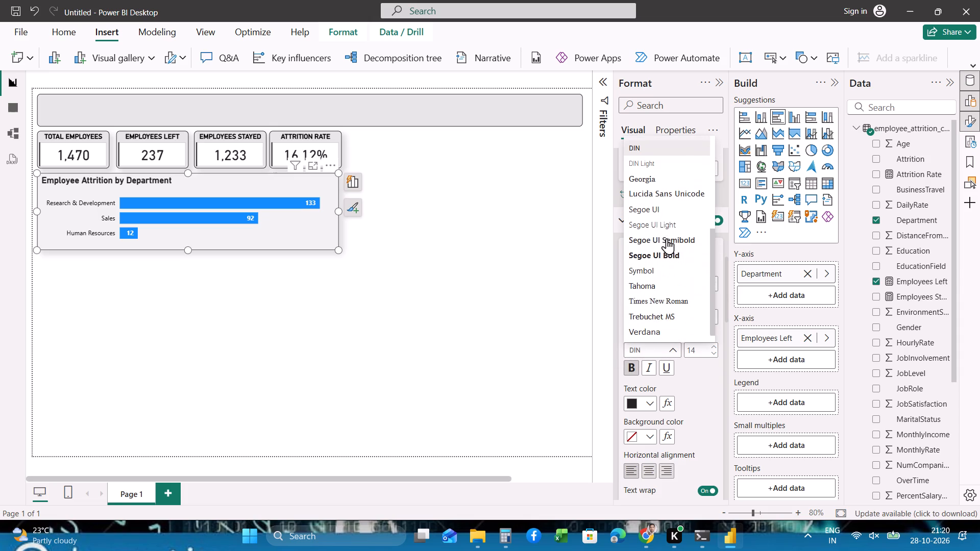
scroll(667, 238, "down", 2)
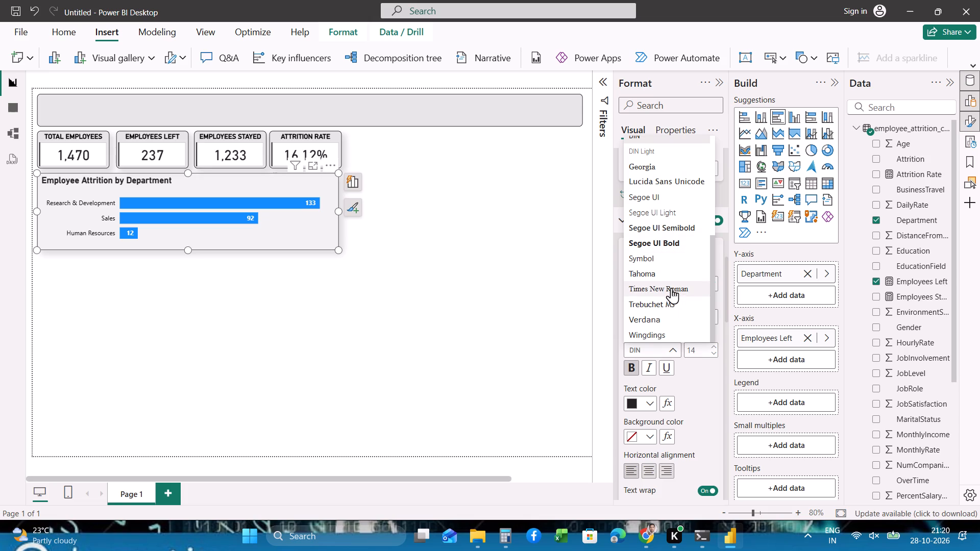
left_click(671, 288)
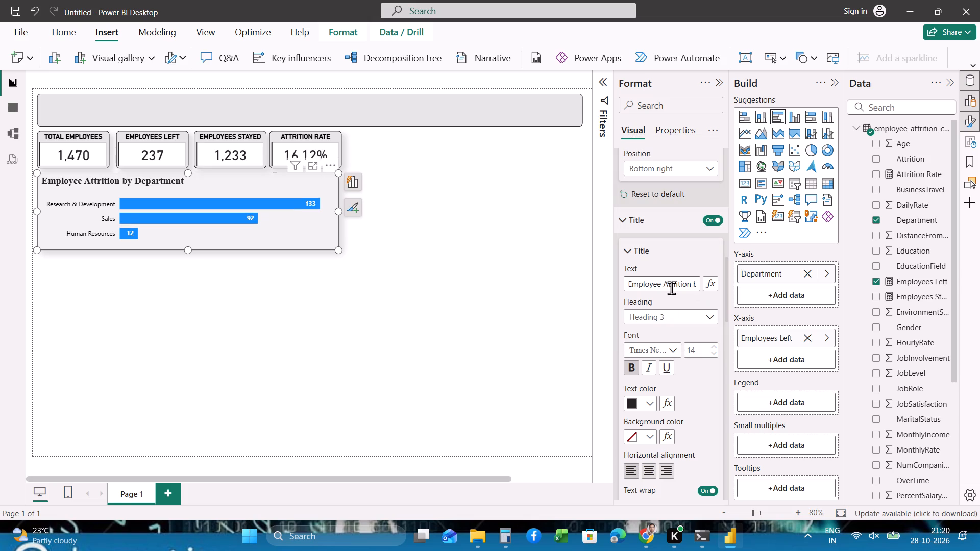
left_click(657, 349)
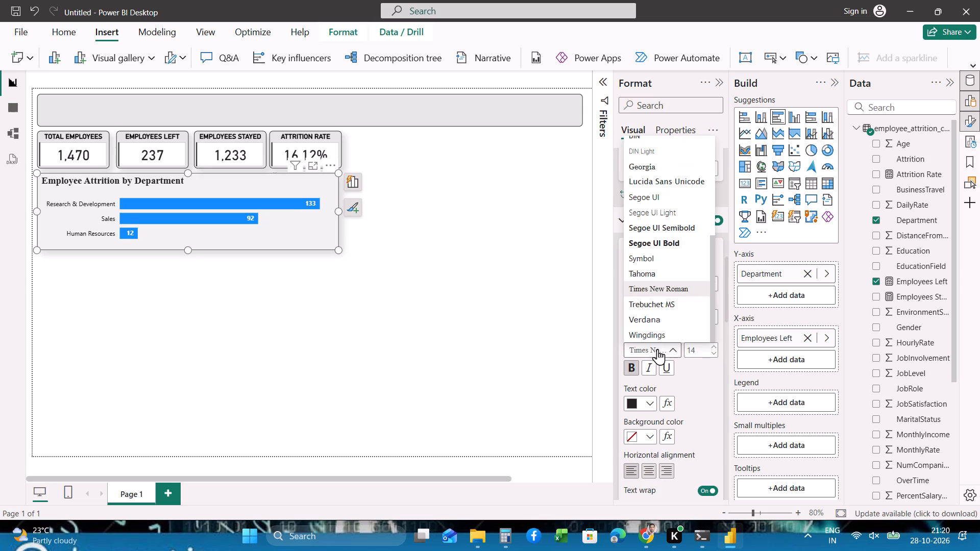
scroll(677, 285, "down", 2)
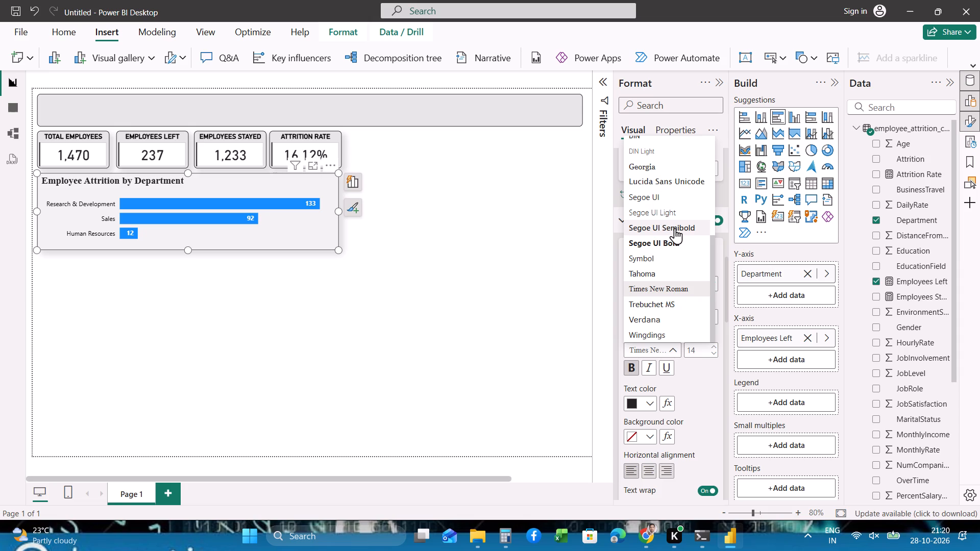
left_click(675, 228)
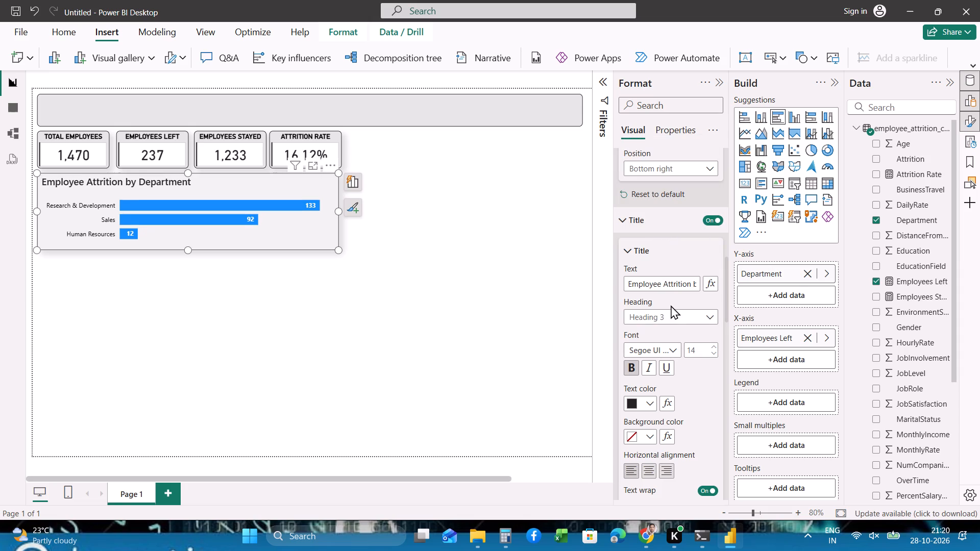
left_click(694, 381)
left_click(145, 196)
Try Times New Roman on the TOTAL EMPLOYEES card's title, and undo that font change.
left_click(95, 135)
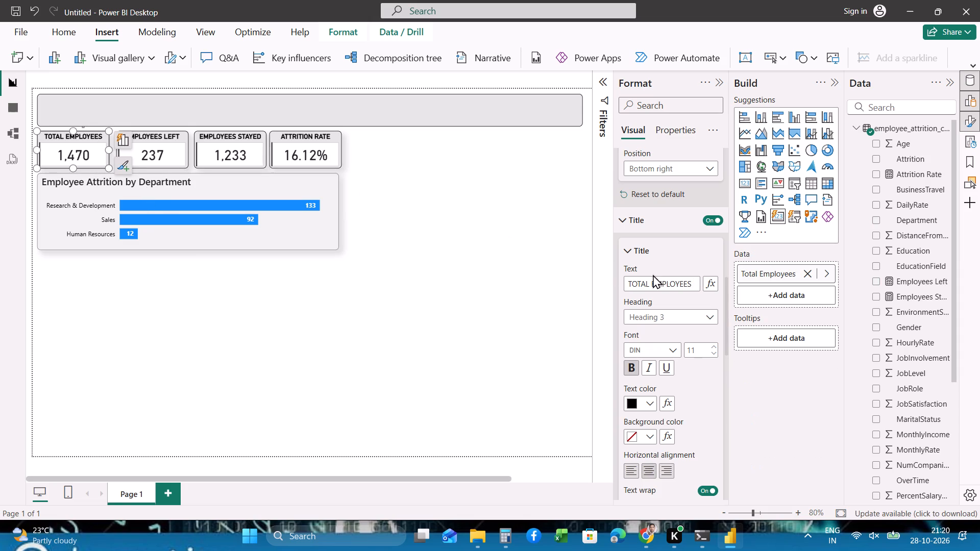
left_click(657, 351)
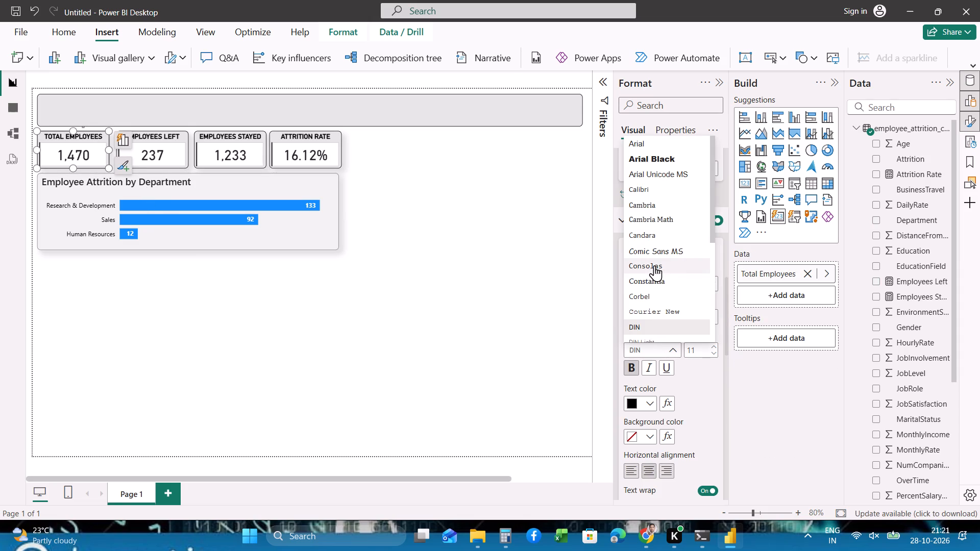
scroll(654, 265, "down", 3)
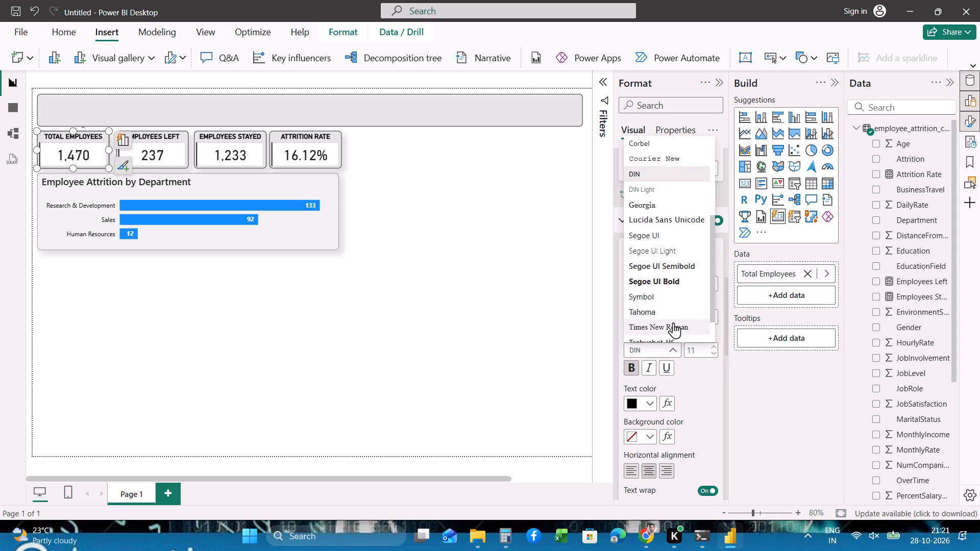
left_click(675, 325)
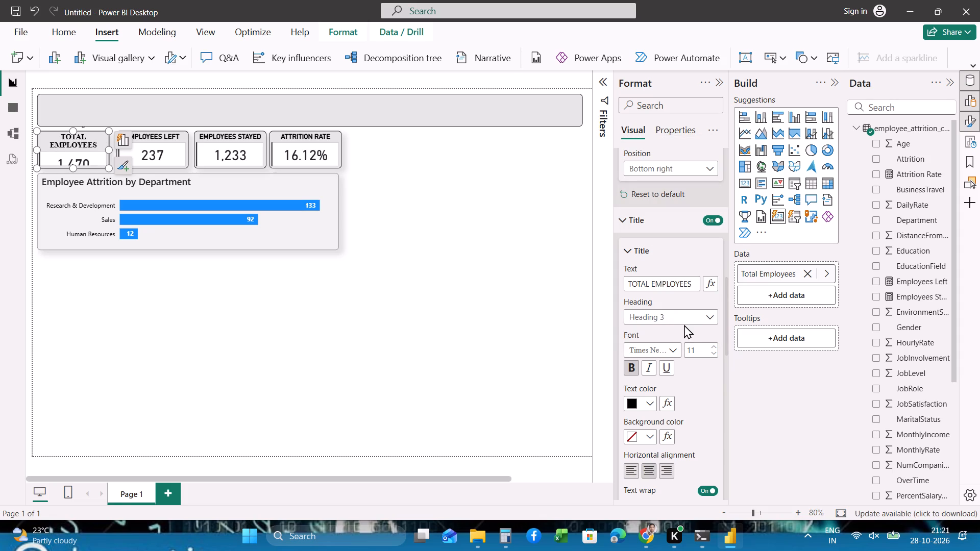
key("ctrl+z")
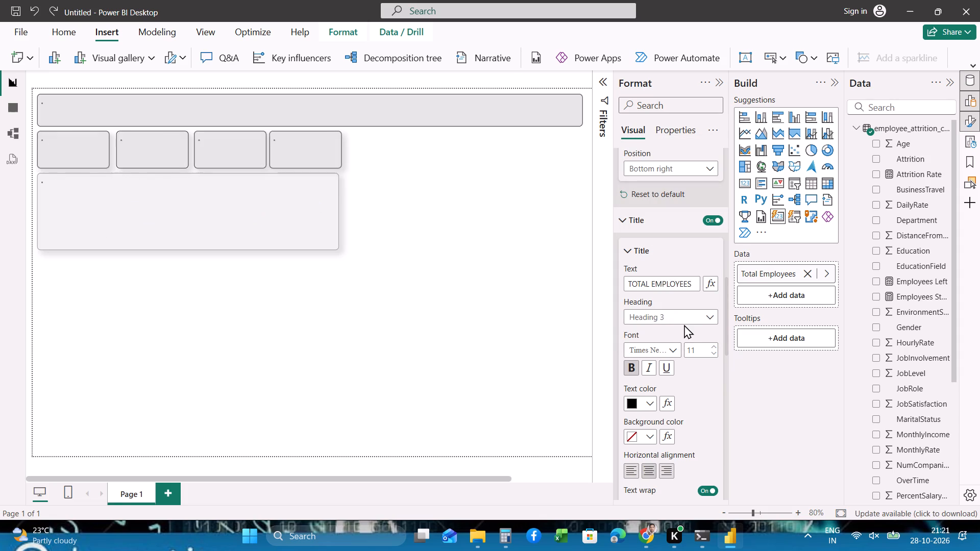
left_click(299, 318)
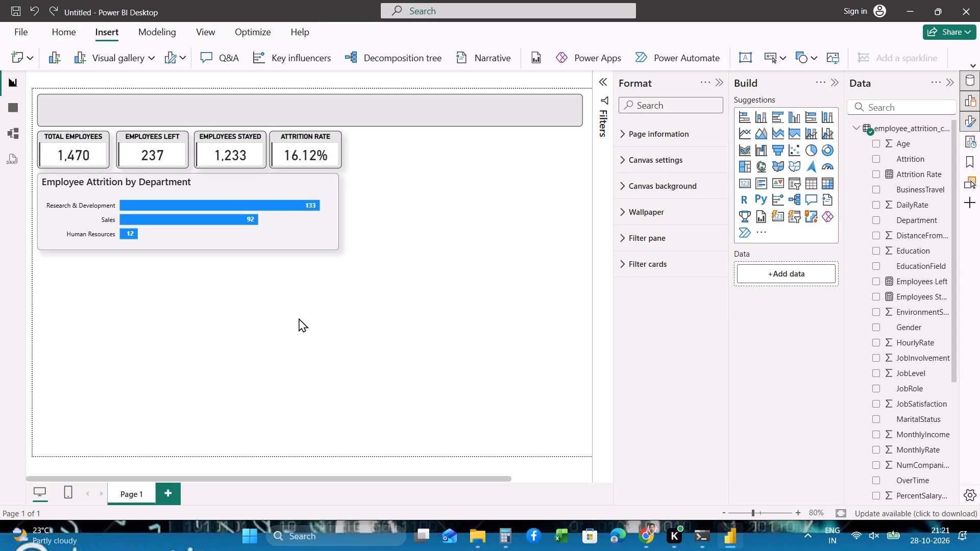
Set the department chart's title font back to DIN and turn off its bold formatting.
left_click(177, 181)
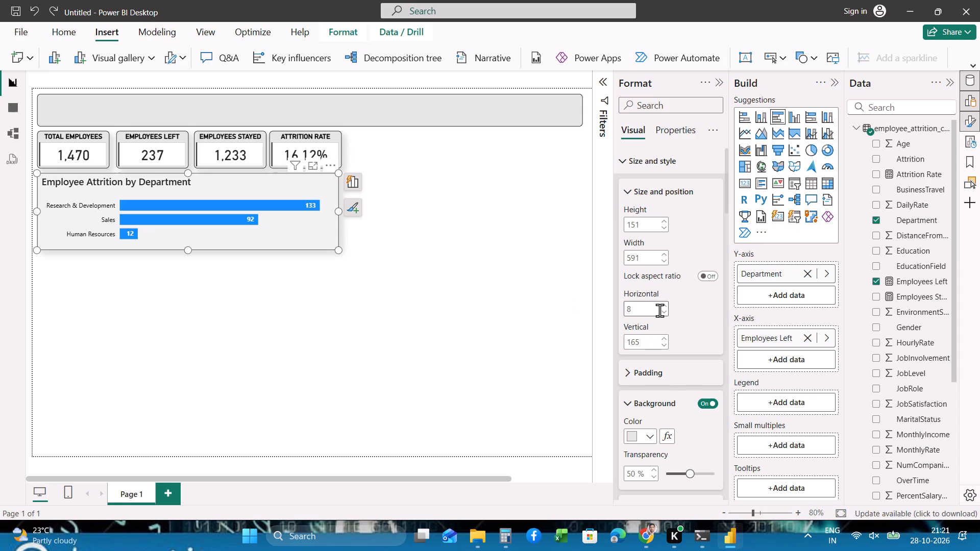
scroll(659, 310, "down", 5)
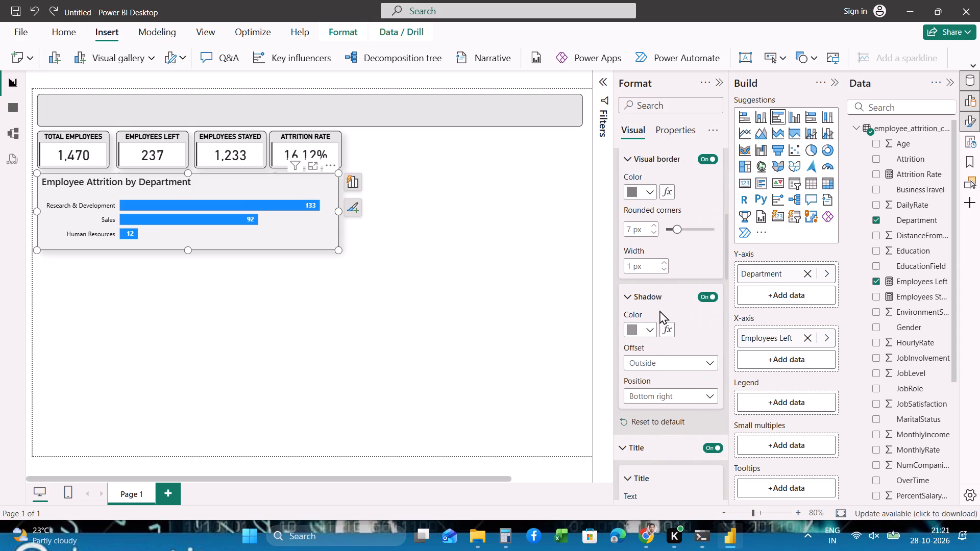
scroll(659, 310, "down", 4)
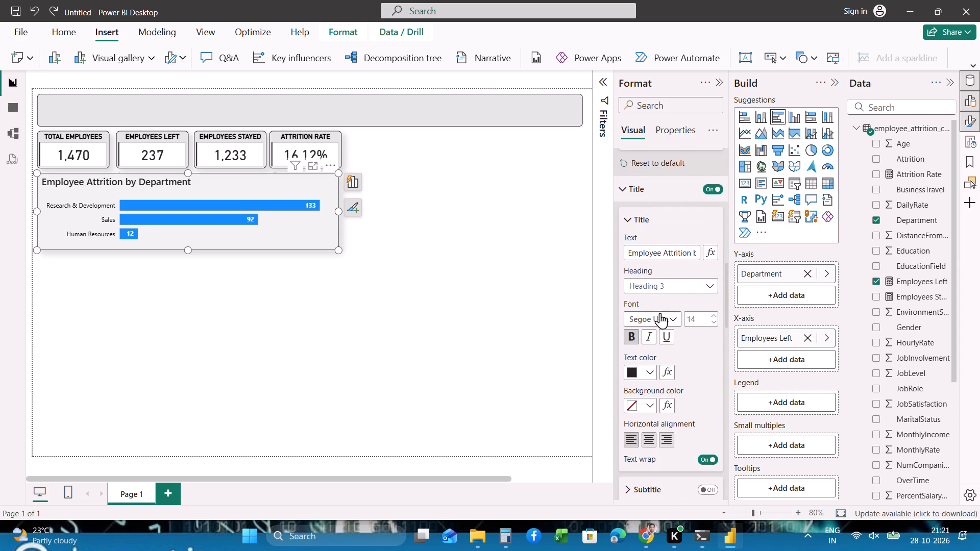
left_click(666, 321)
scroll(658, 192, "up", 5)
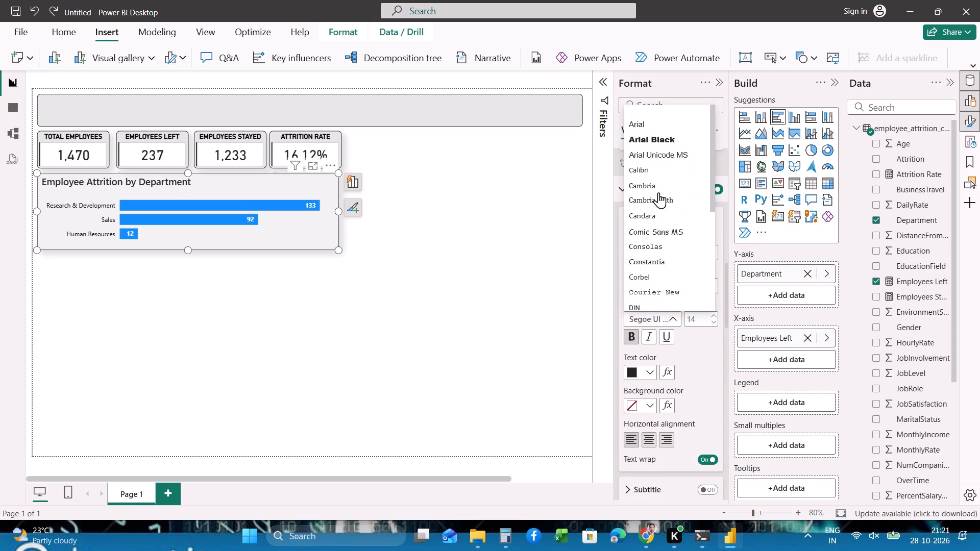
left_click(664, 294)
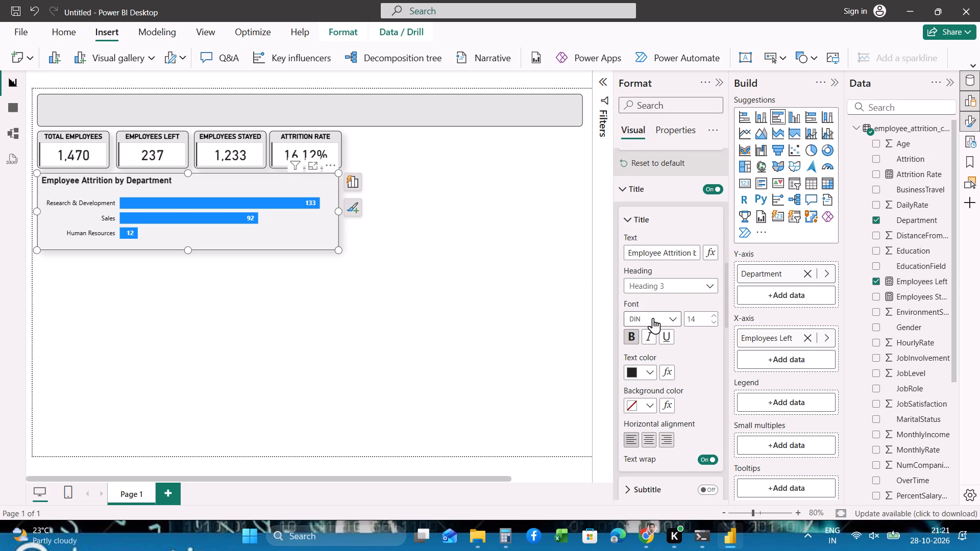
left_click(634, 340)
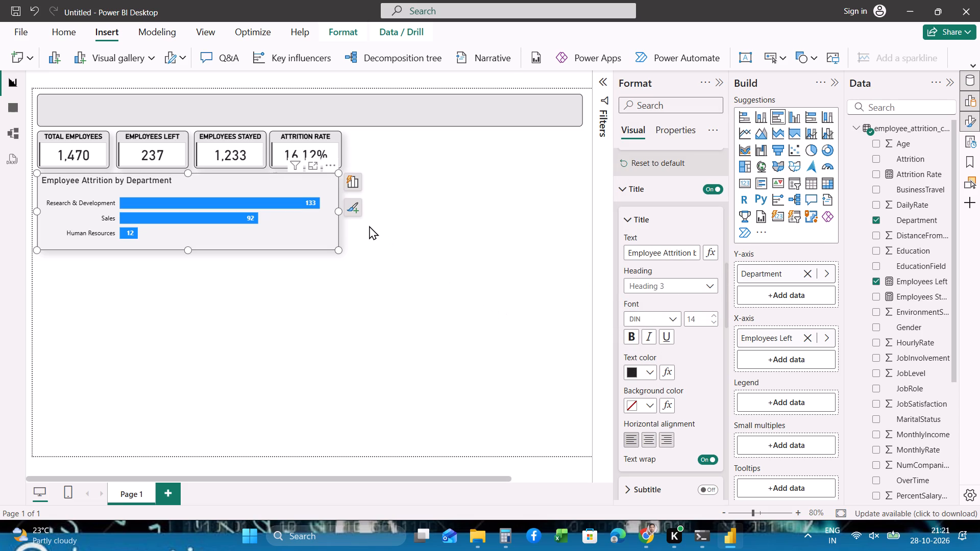
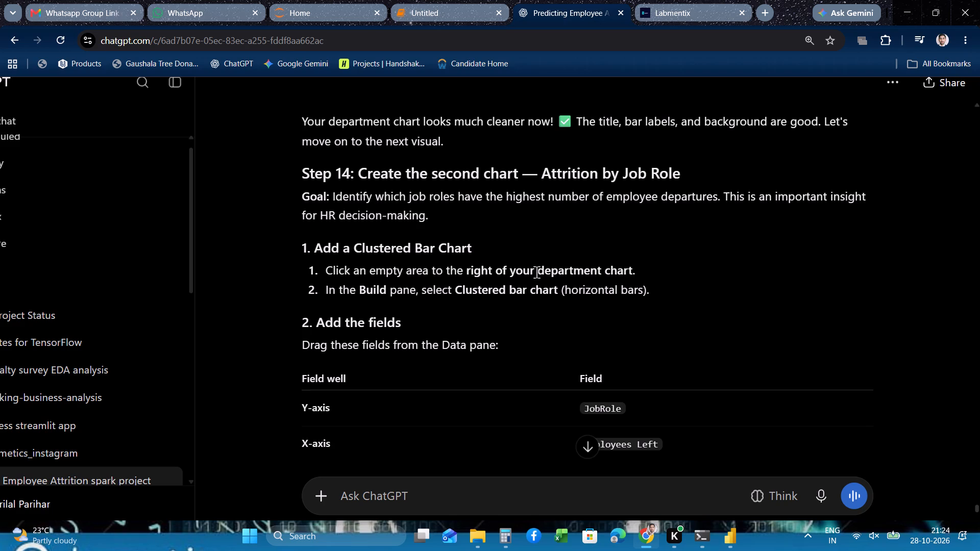
left_click_drag(456, 289, 528, 284)
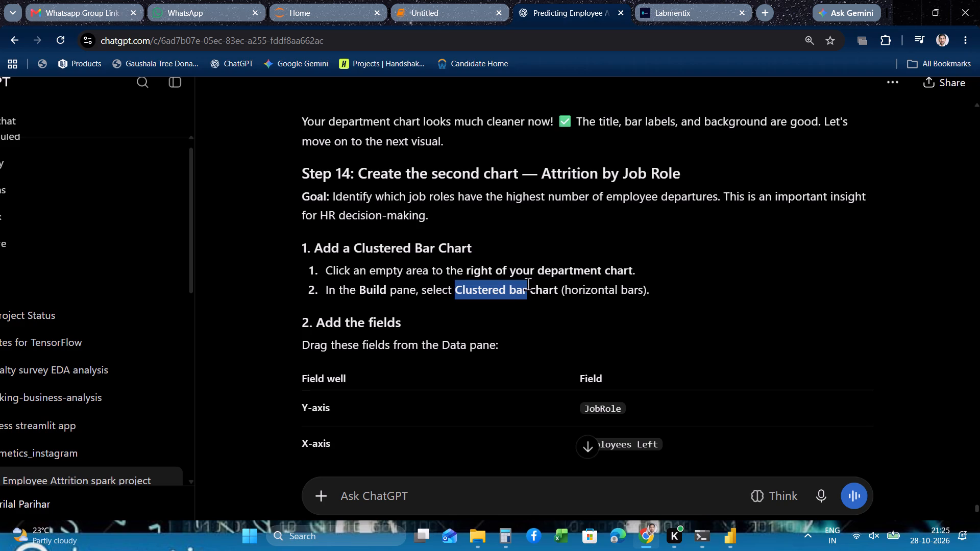
left_click_drag(528, 284, 558, 287)
left_click(558, 287)
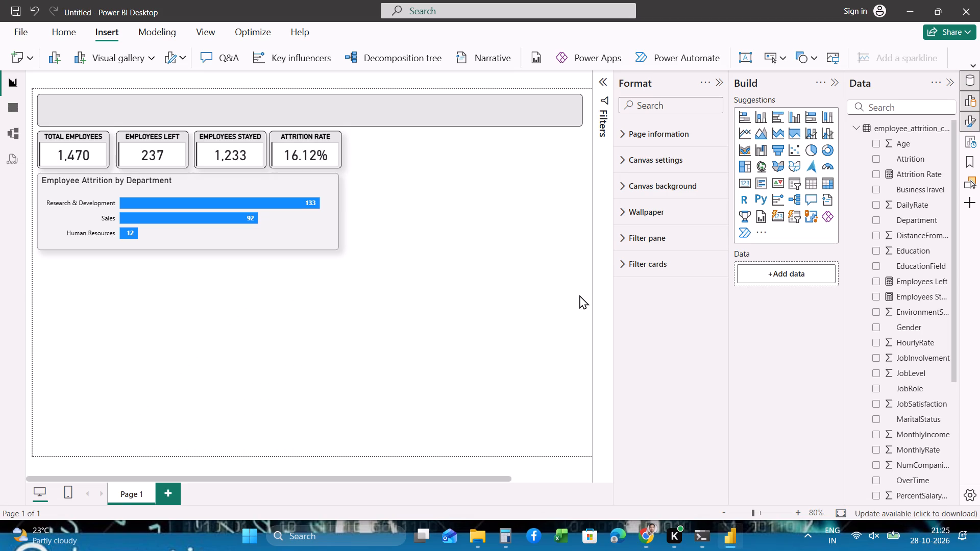
In Power BI, duplicate the Employee Attrition by Department chart and place the copy directly below the original, at horizontal 8 and vertical 325.
left_click(521, 235)
left_click(323, 217)
key("ctrl+c")
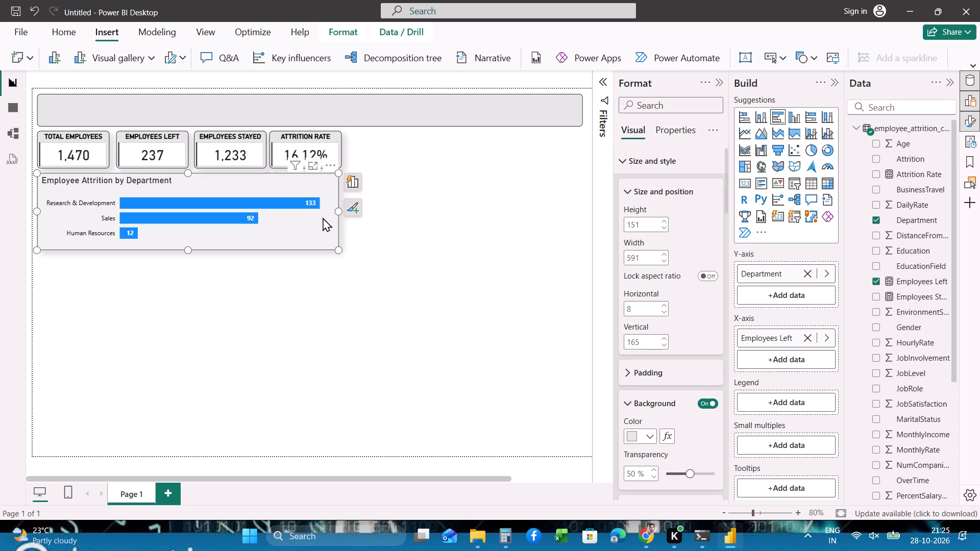
key("ctrl+v")
left_click_drag(314, 224, 376, 244)
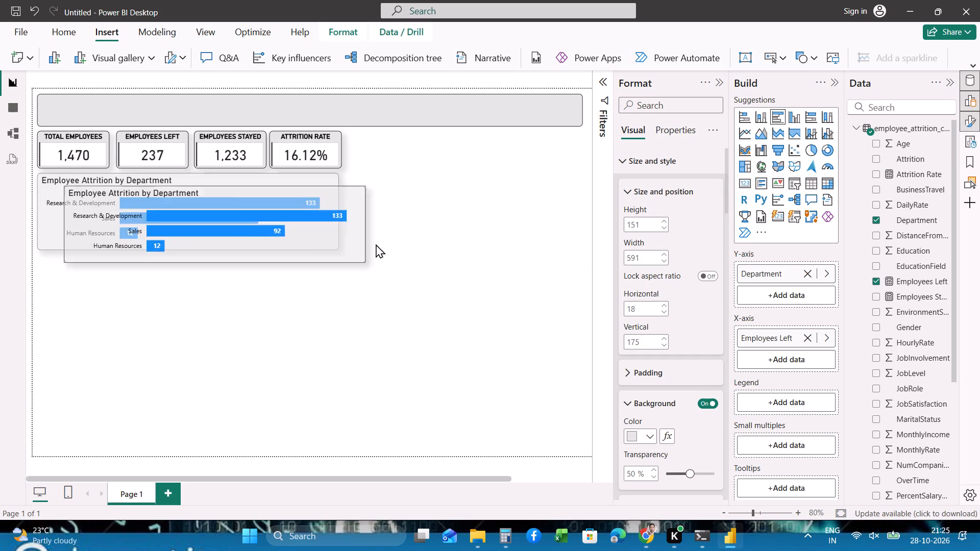
left_click_drag(376, 244, 311, 301)
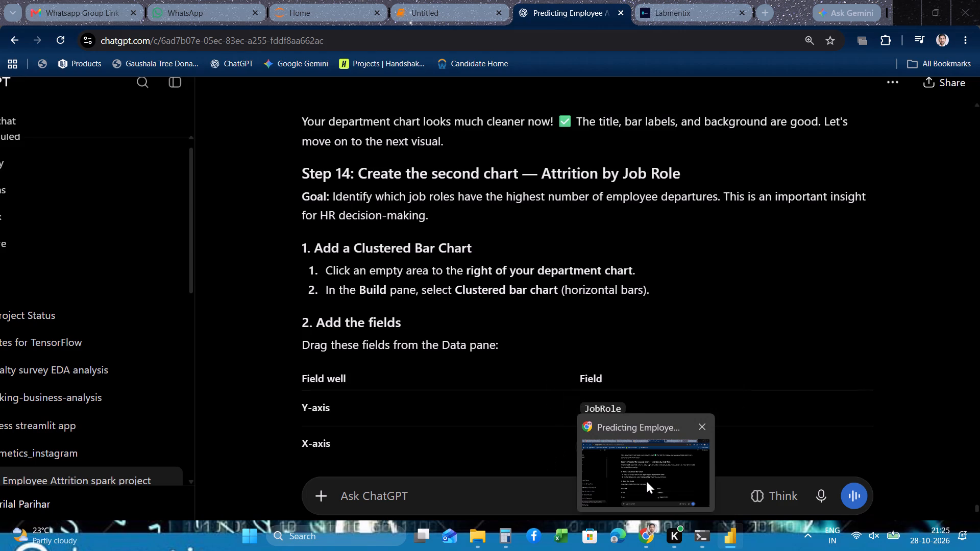
Check ChatGPT's field list in Chrome, and in Power BI replace Department with JobRole on the copied chart's Y-axis.
left_click(646, 480)
scroll(665, 407, "down", 1)
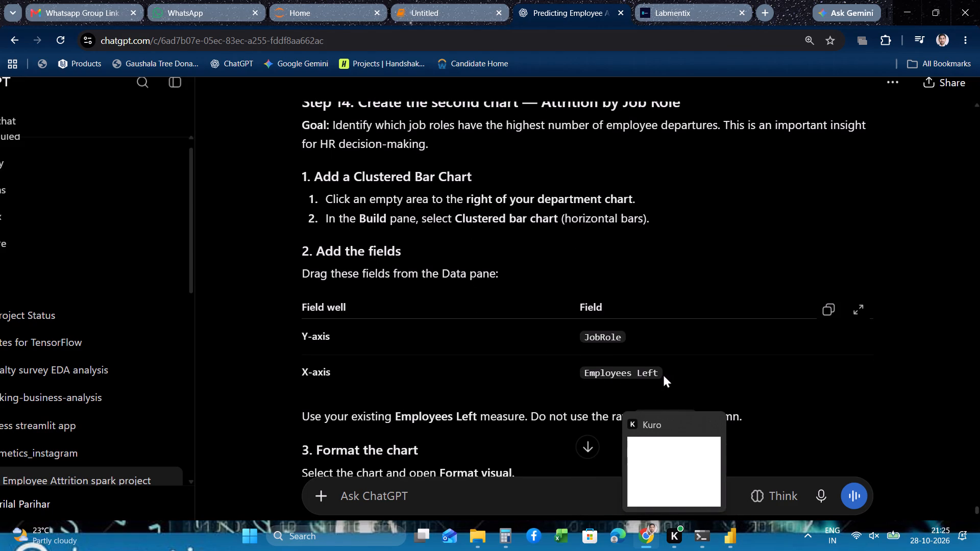
scroll(663, 375, "up", 1)
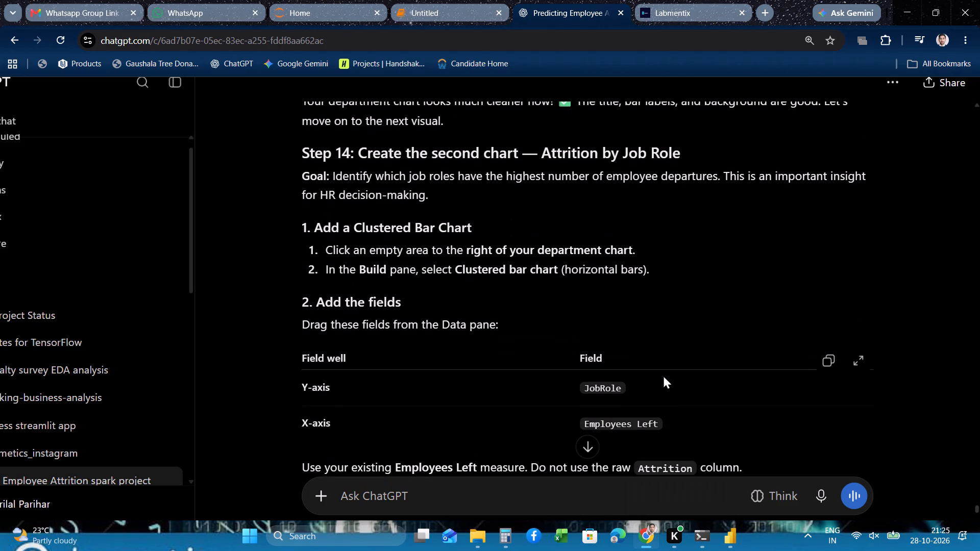
scroll(663, 375, "up", 3)
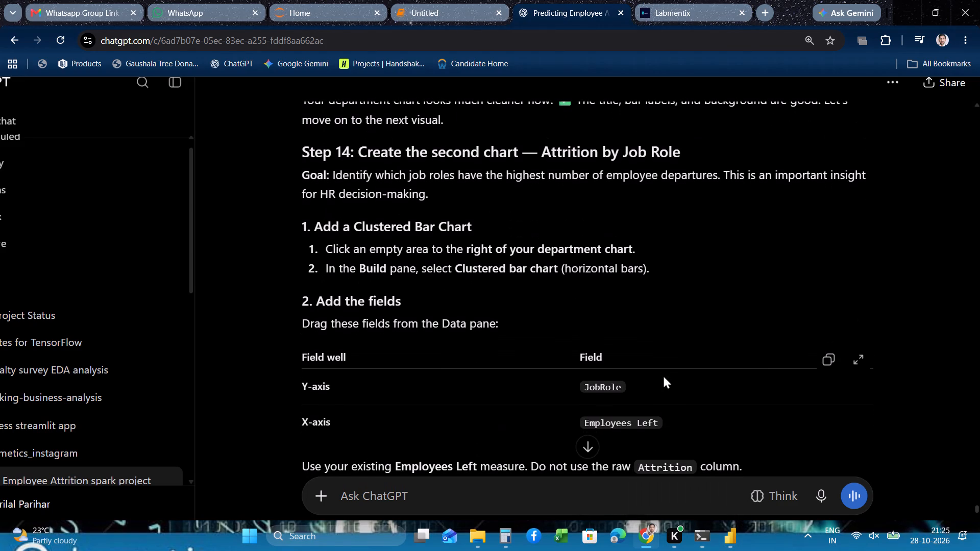
scroll(663, 375, "up", 1)
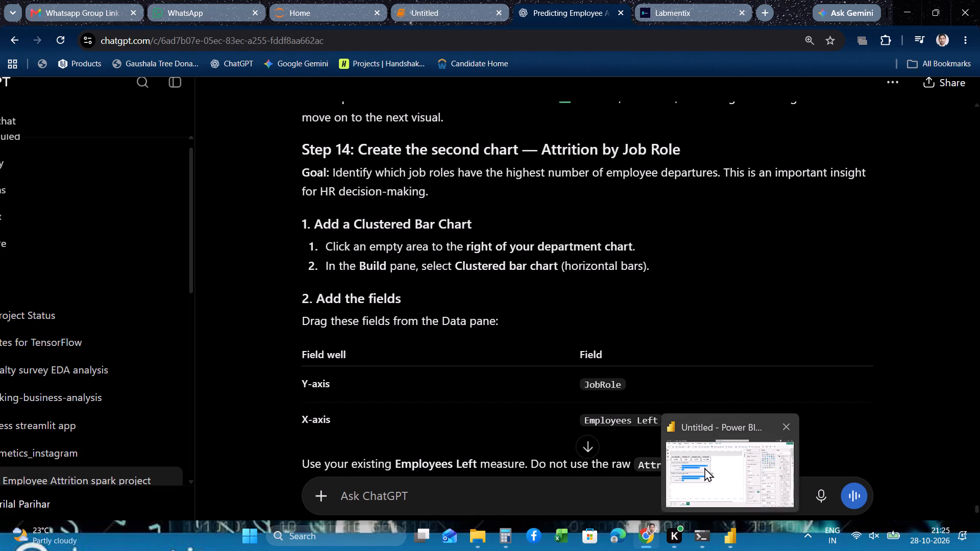
left_click(704, 468)
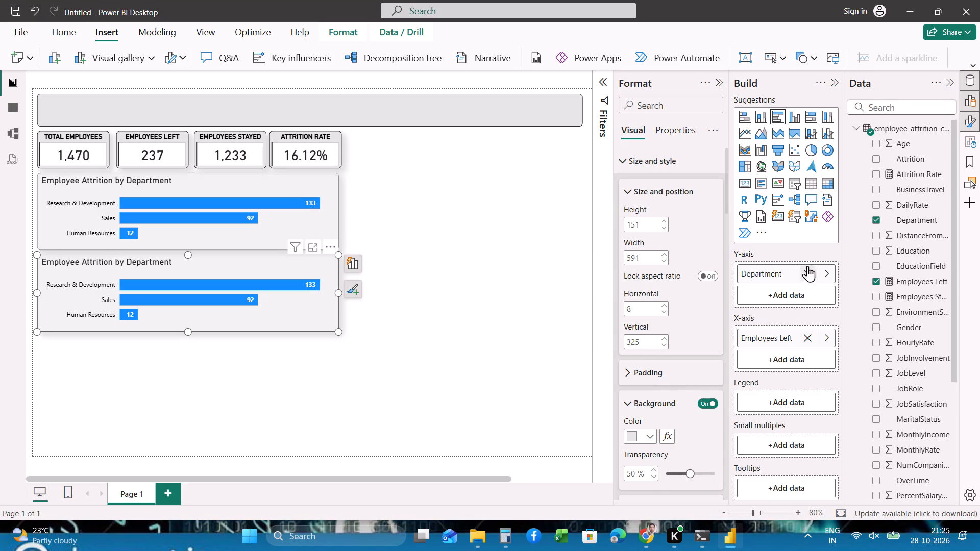
left_click(807, 272)
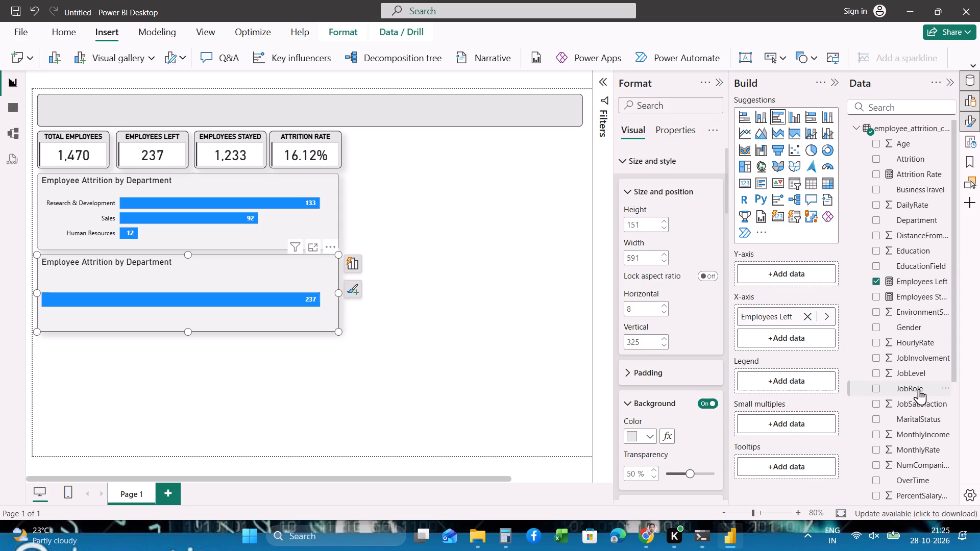
left_click_drag(919, 389, 795, 270)
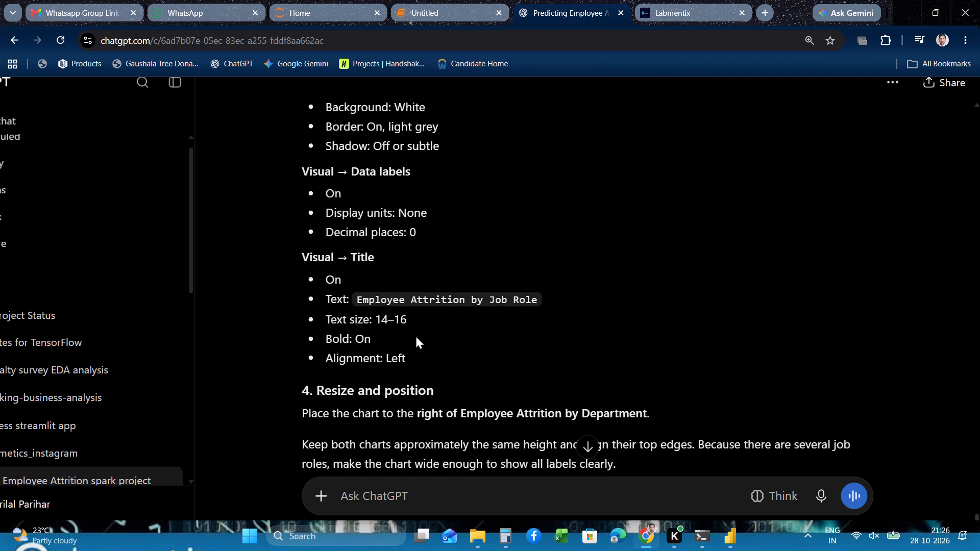
Copy the chart title text "Employee Attrition by Job Role" from ChatGPT's title instructions.
left_click_drag(358, 301, 493, 293)
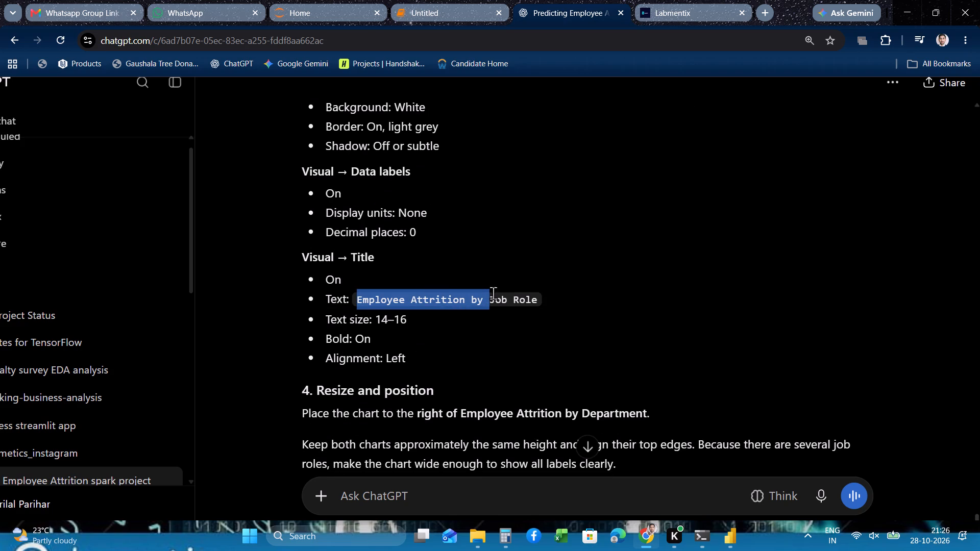
left_click_drag(493, 293, 542, 295)
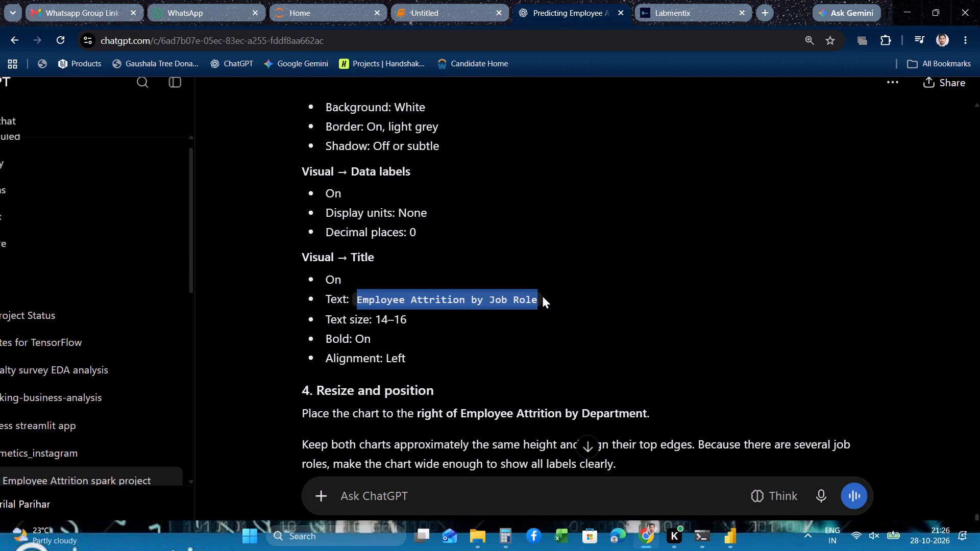
key("ctrl+c")
scroll(542, 295, "up", 1)
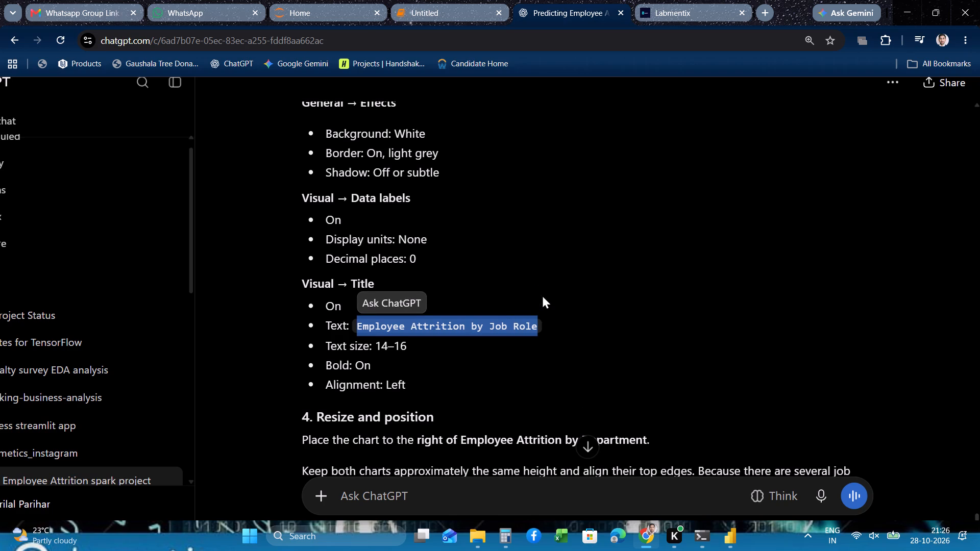
left_click(547, 317)
scroll(528, 326, "up", 1)
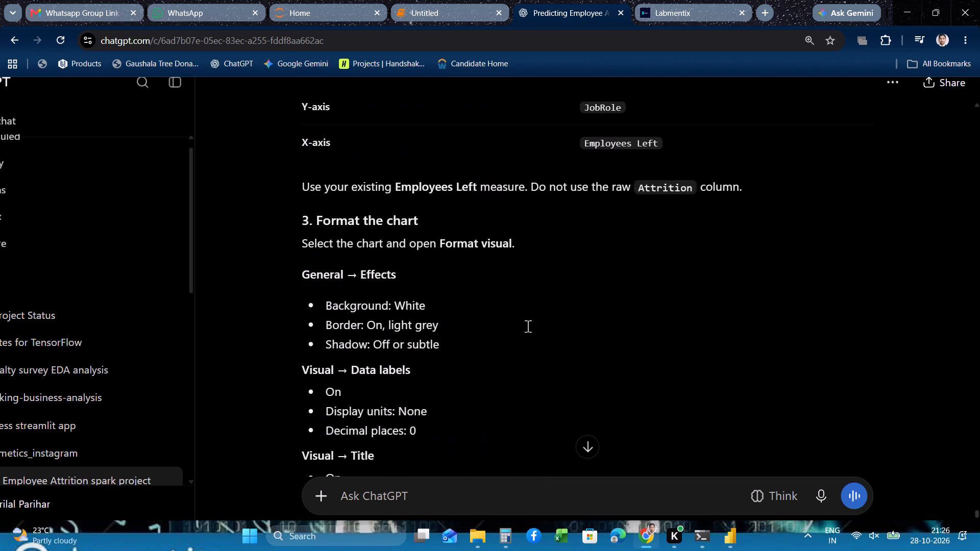
Switch to Power BI and replace the lower chart's title with the copied text "Employee Attrition by Job Role".
scroll(528, 326, "up", 1)
scroll(528, 326, "down", 1)
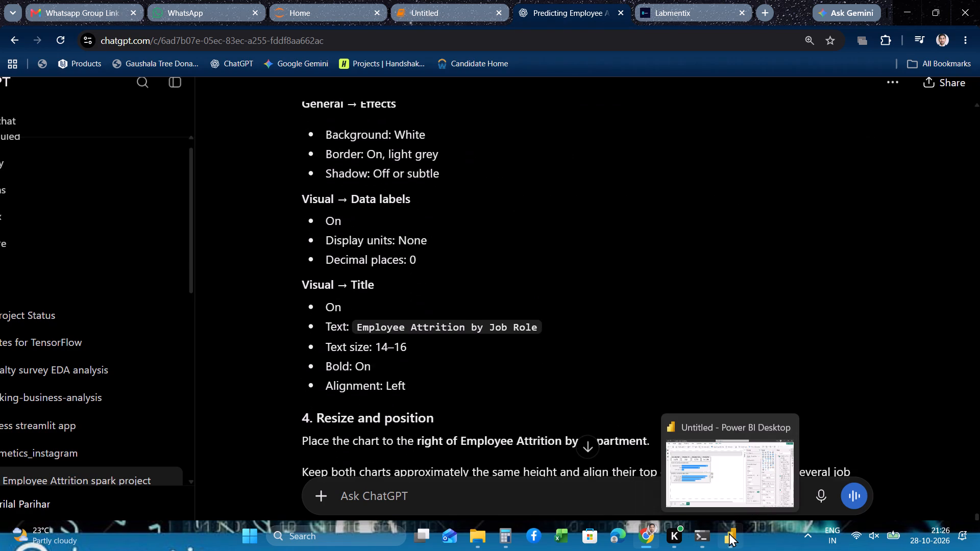
left_click(717, 505)
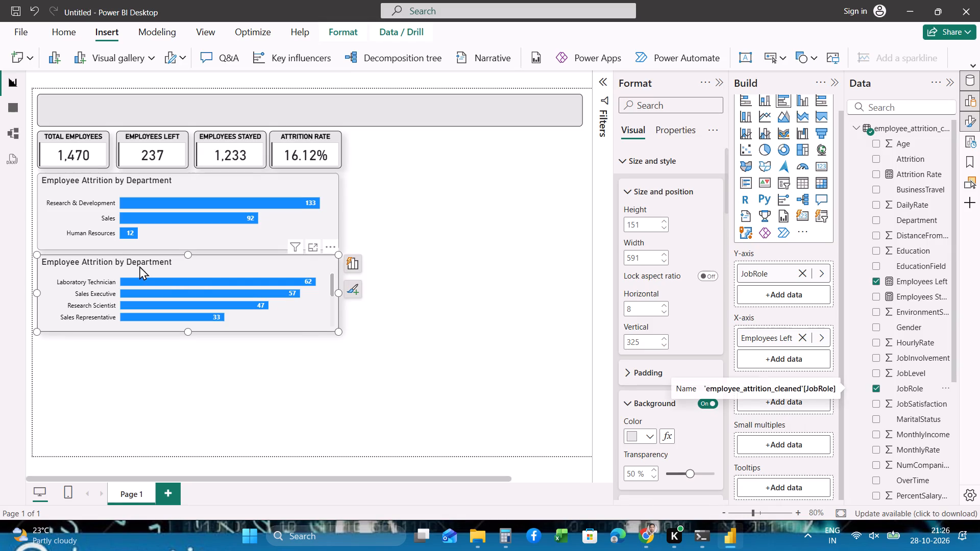
double_click(127, 262)
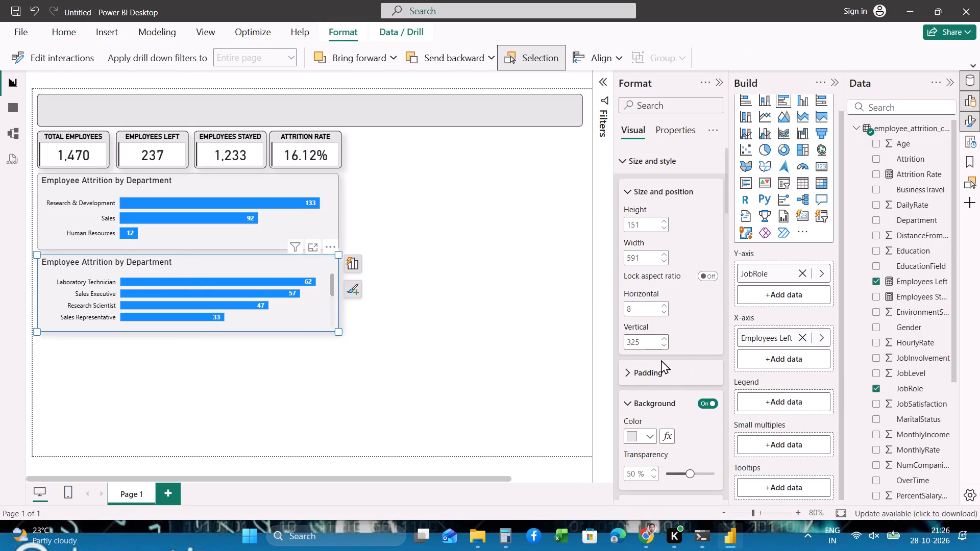
scroll(661, 360, "down", 4)
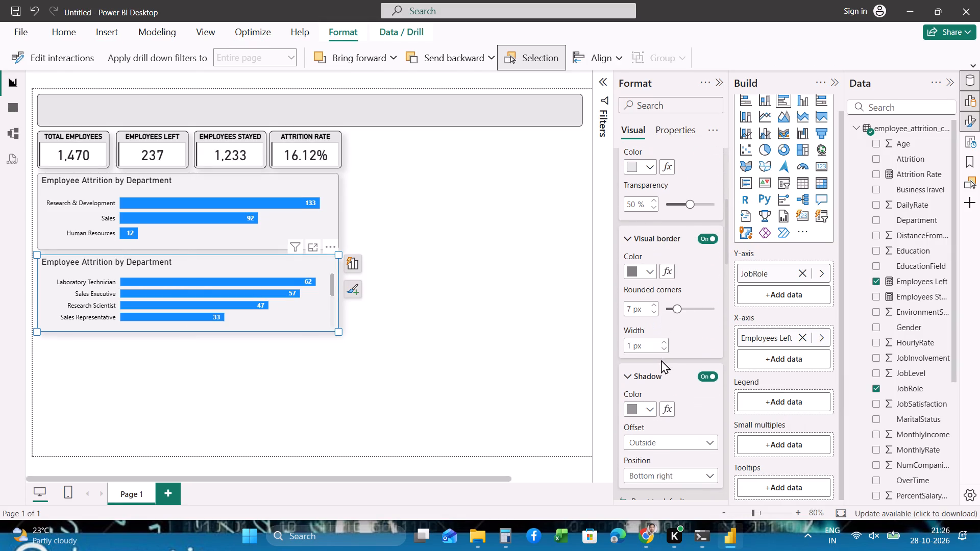
scroll(661, 360, "down", 1)
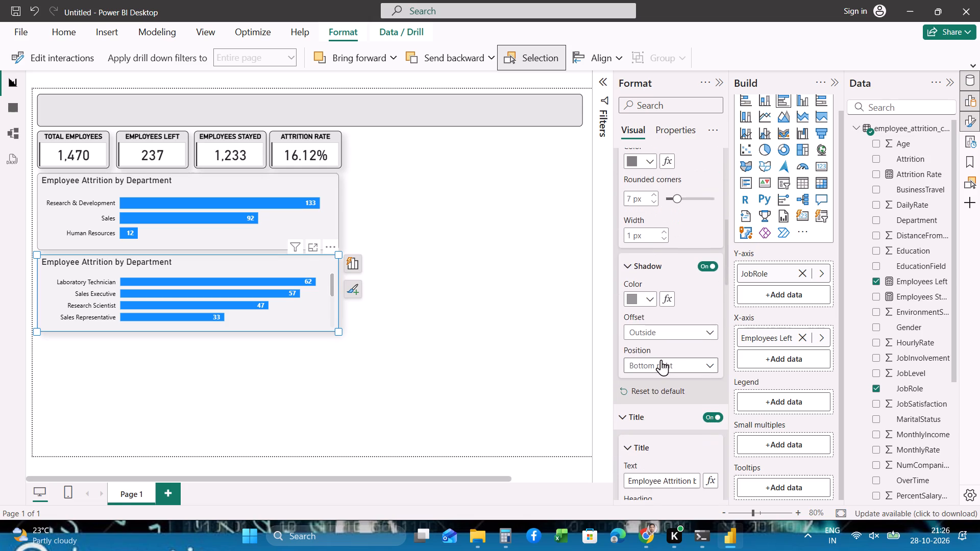
scroll(661, 360, "down", 2)
left_click(660, 372)
key("ctrl+a")
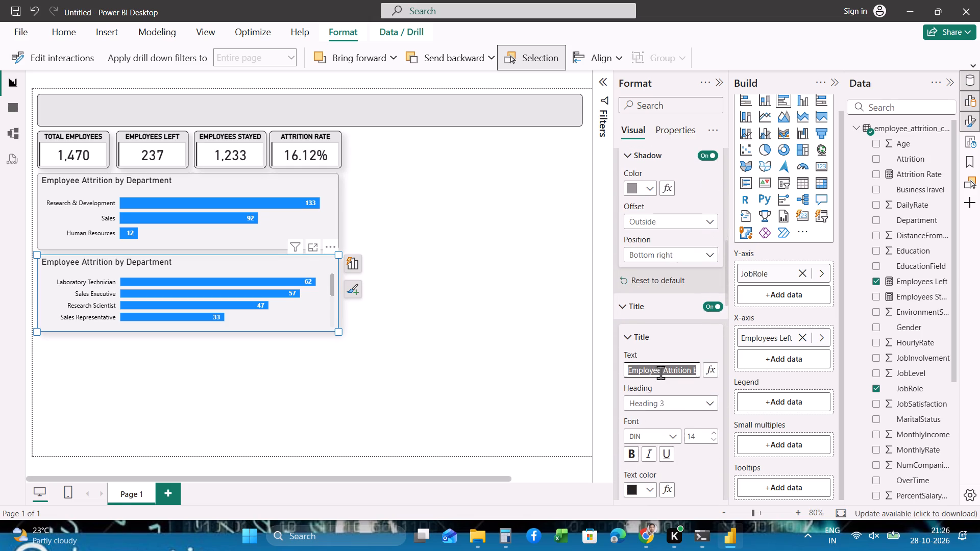
key("ctrl+v")
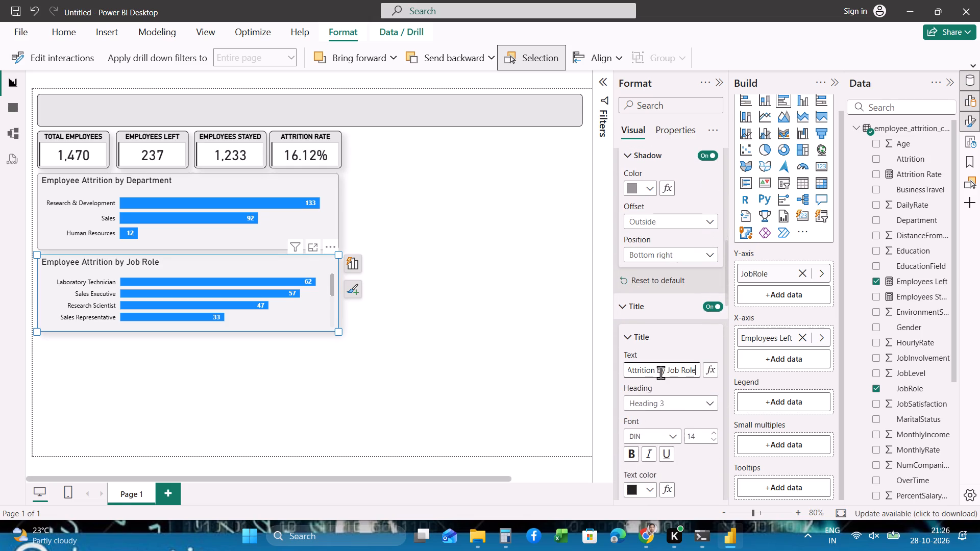
key("Return")
Stretch the Employee Attrition by Job Role chart downward, keeping its width, until every job role fits without scrolling.
left_click(208, 305)
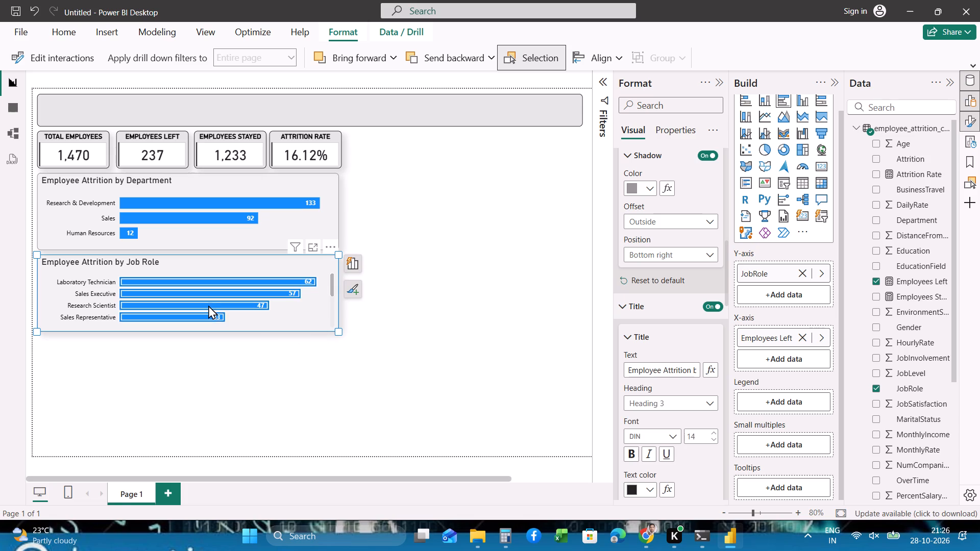
left_click(277, 320)
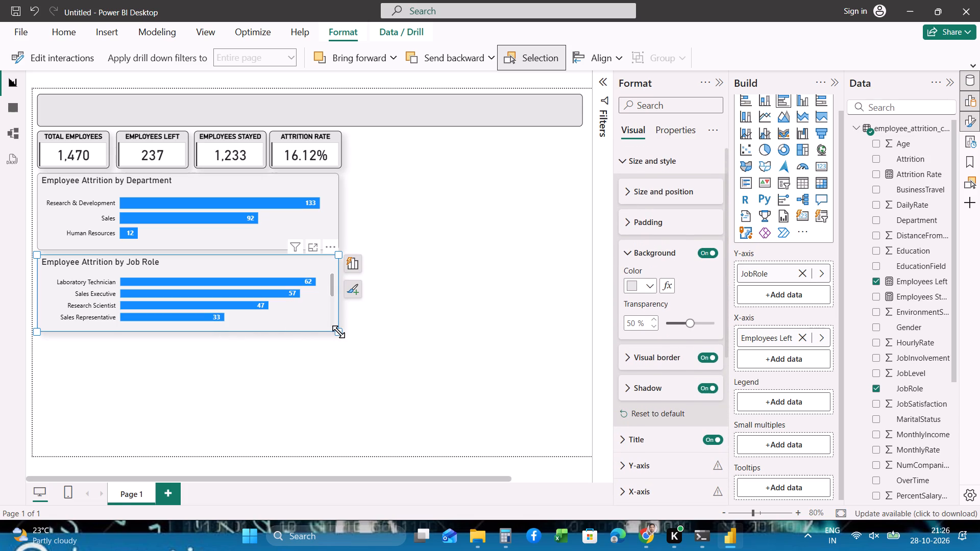
left_click_drag(338, 332, 337, 347)
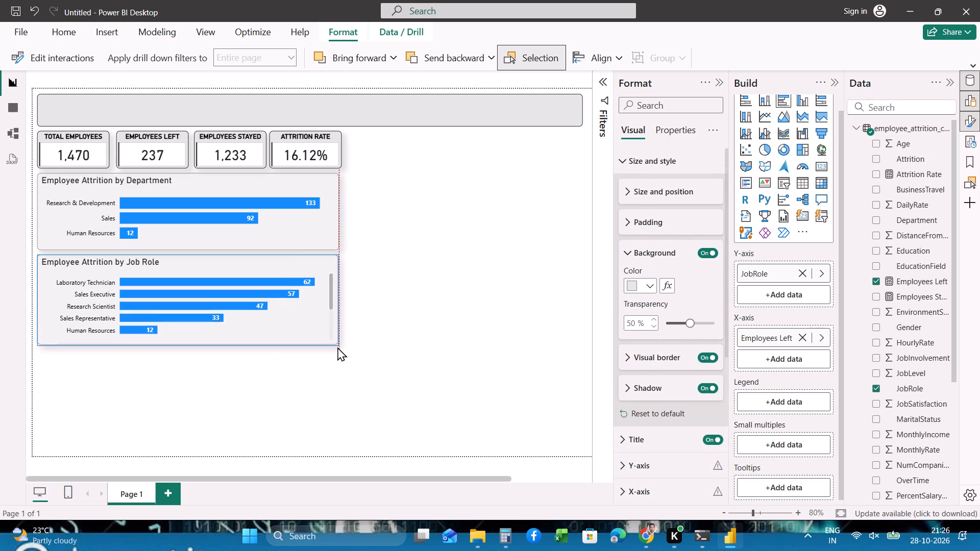
left_click_drag(337, 347, 334, 380)
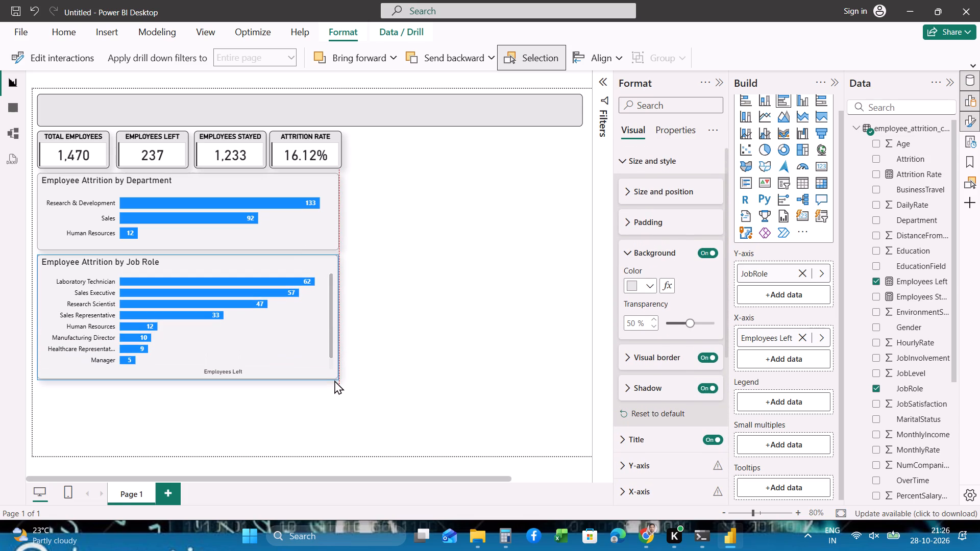
left_click_drag(334, 380, 335, 407)
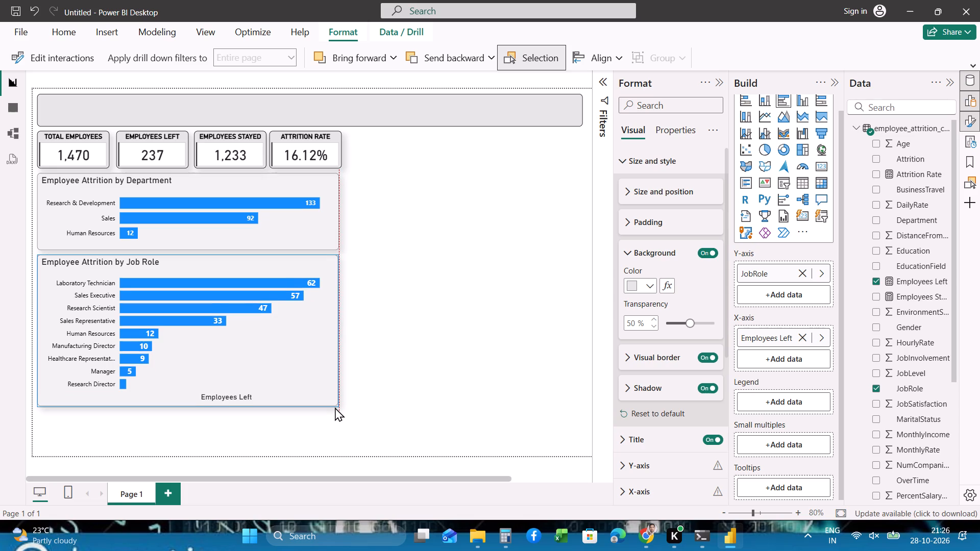
left_click_drag(335, 407, 335, 413)
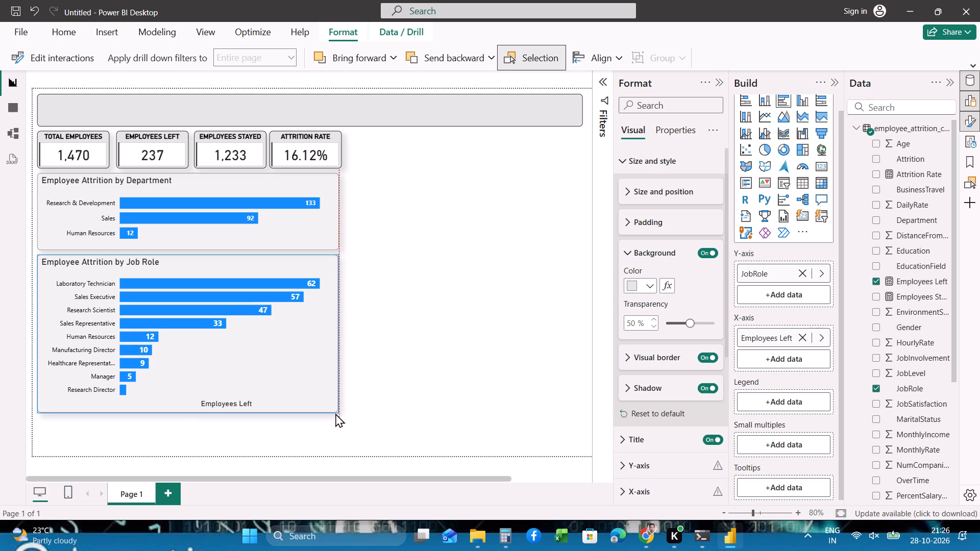
left_click_drag(335, 413, 335, 414)
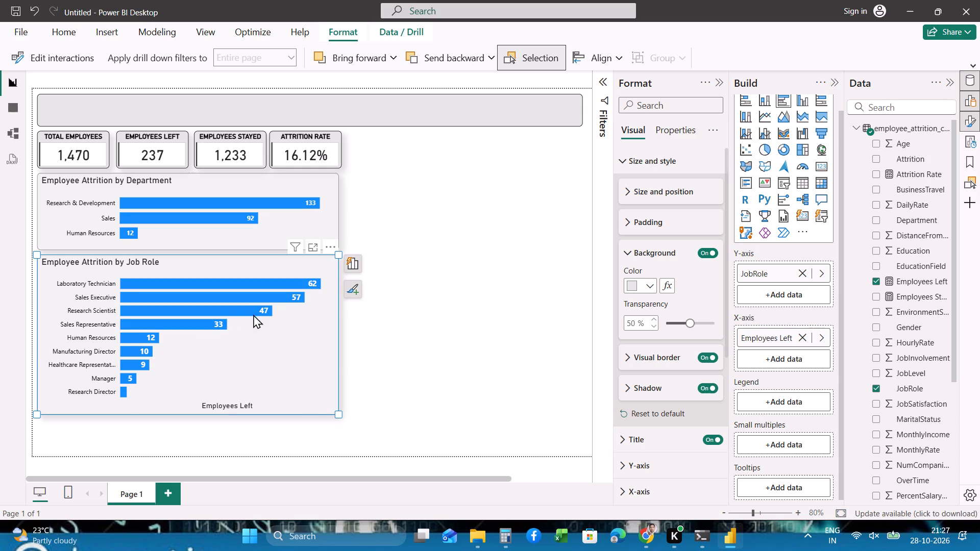
Set the data label position of the Employee Attrition by Job Role chart to Outside end.
left_click(310, 361)
scroll(673, 398, "down", 2)
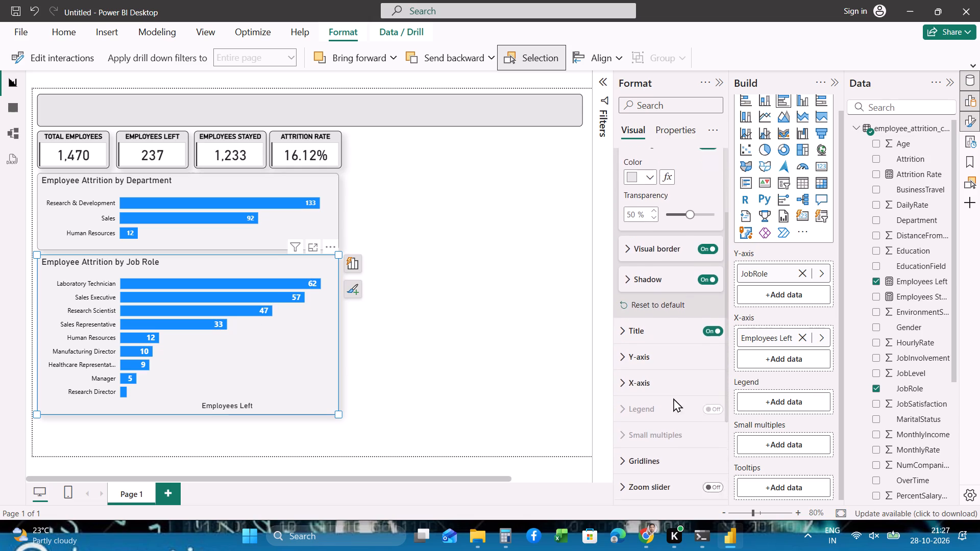
scroll(673, 398, "down", 2)
left_click(673, 407)
scroll(673, 407, "down", 1)
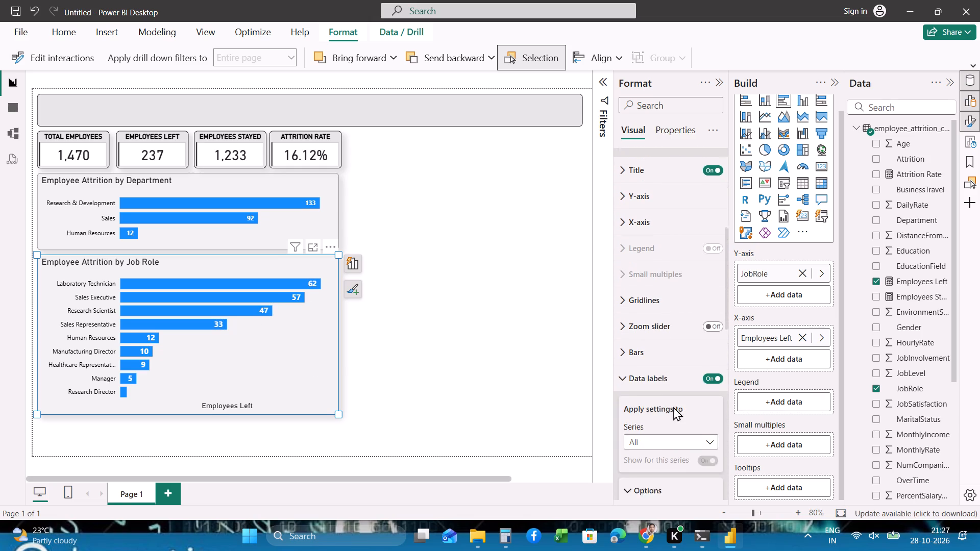
scroll(673, 407, "down", 2)
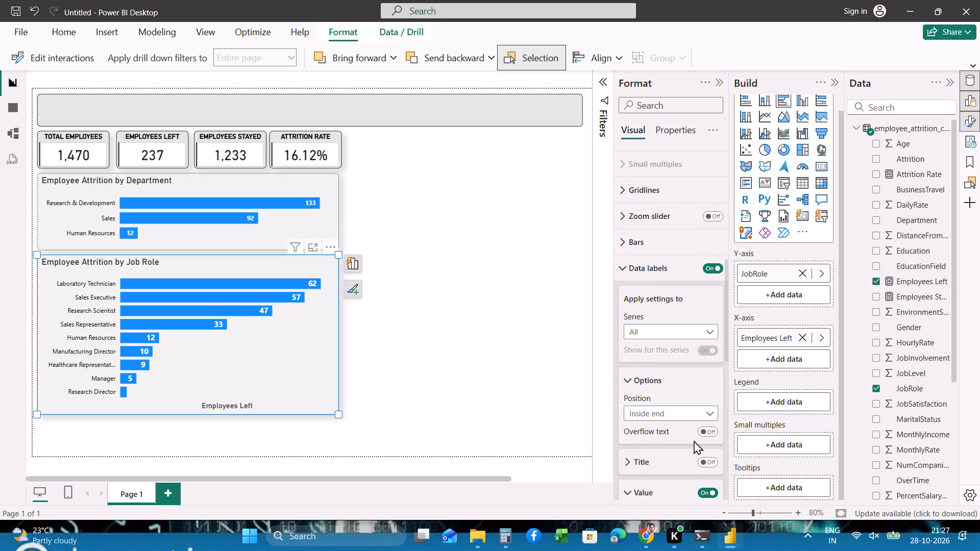
scroll(694, 440, "down", 2)
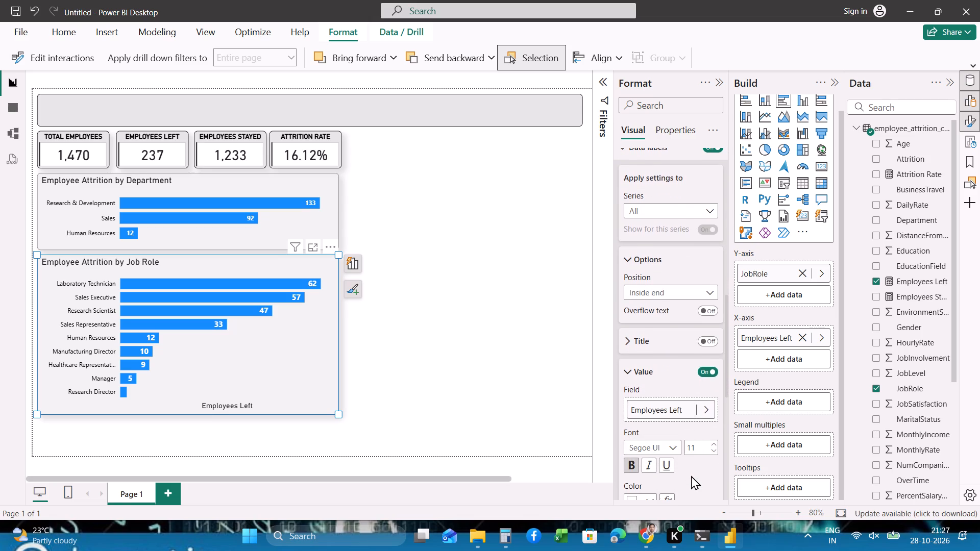
scroll(691, 475, "down", 1)
left_click(687, 289)
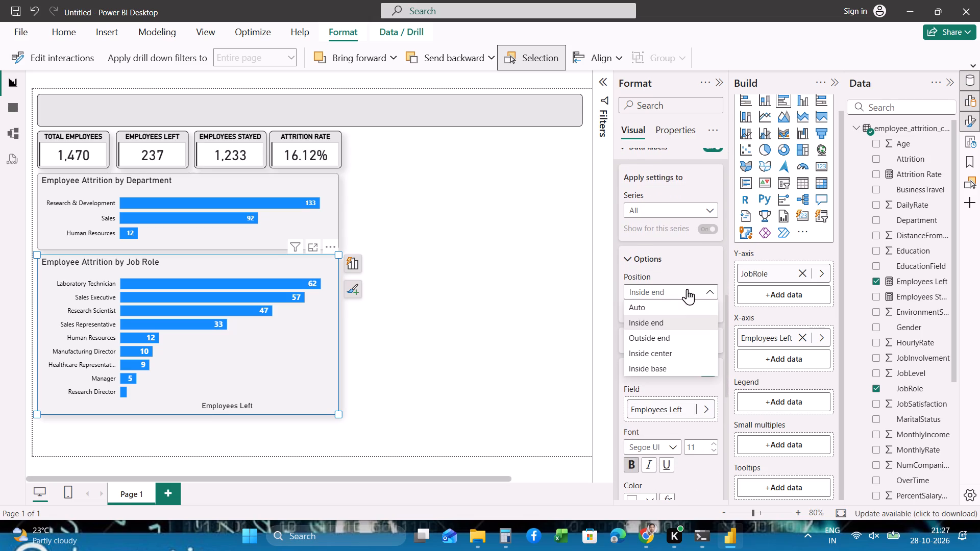
left_click(682, 337)
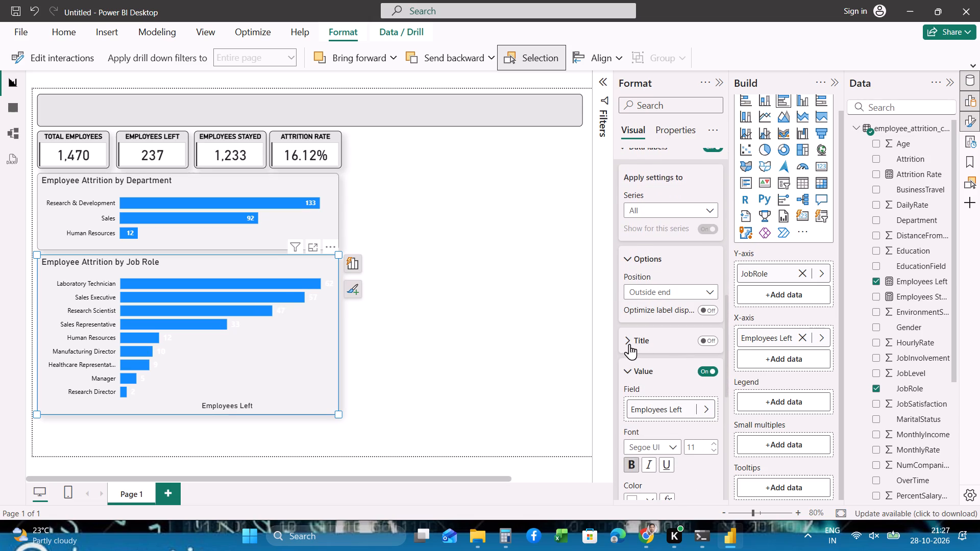
Make the job role chart's data label values black and remove their bold formatting.
scroll(656, 474, "down", 1)
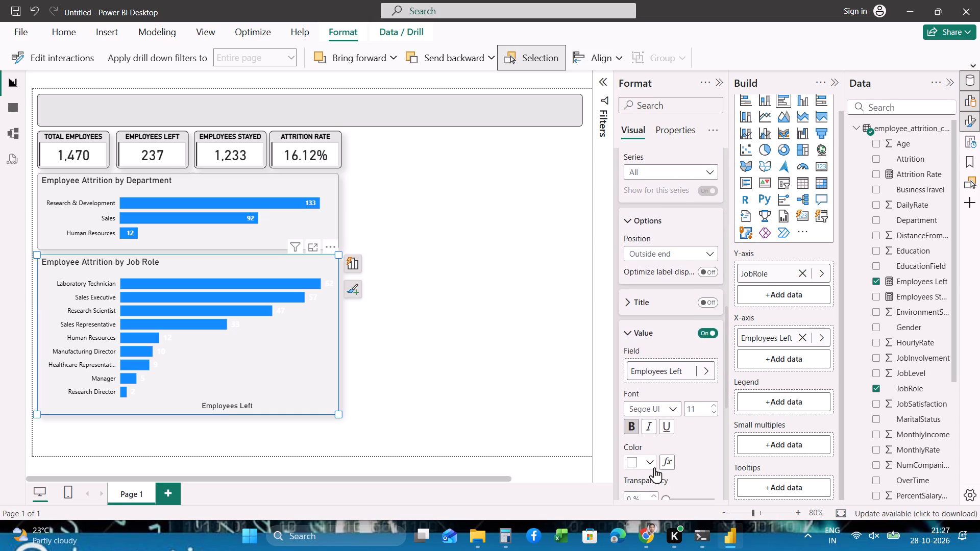
left_click(652, 462)
left_click(658, 363)
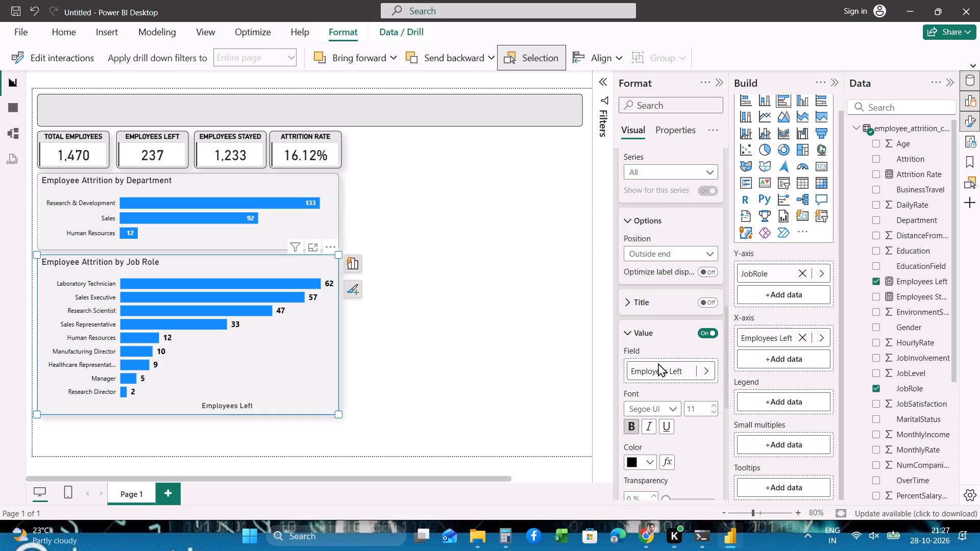
left_click(632, 427)
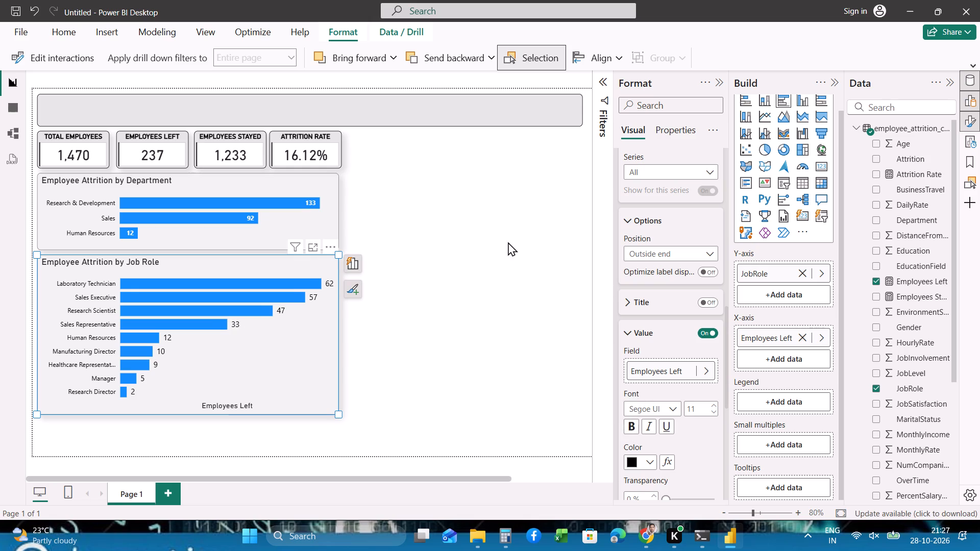
Change the data label values of the Employee Attrition by Department chart to black.
left_click(323, 213)
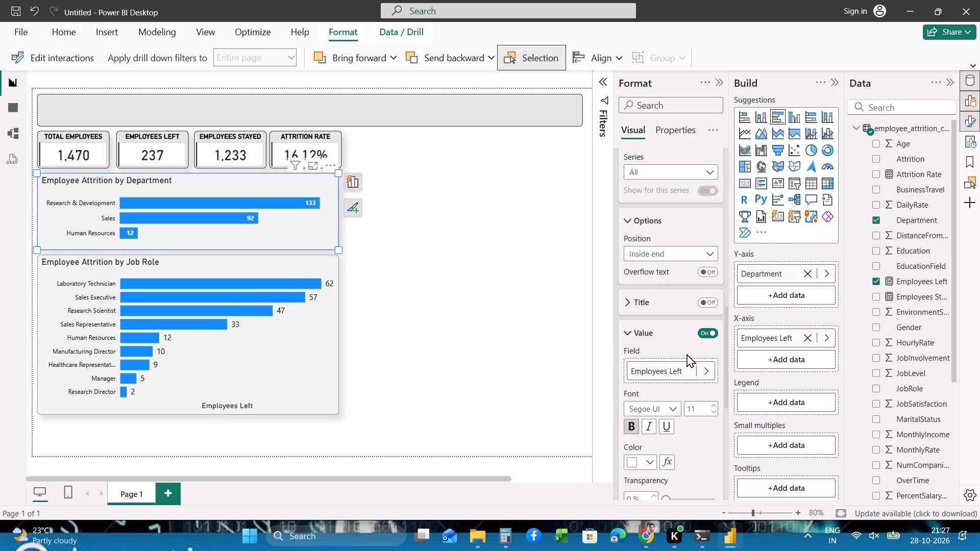
scroll(686, 372, "down", 1)
left_click(653, 397)
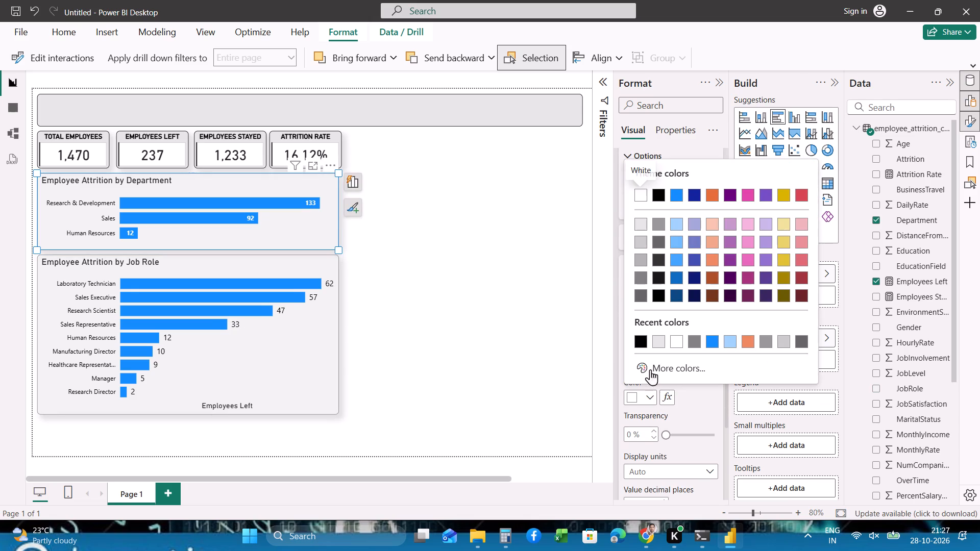
left_click(641, 341)
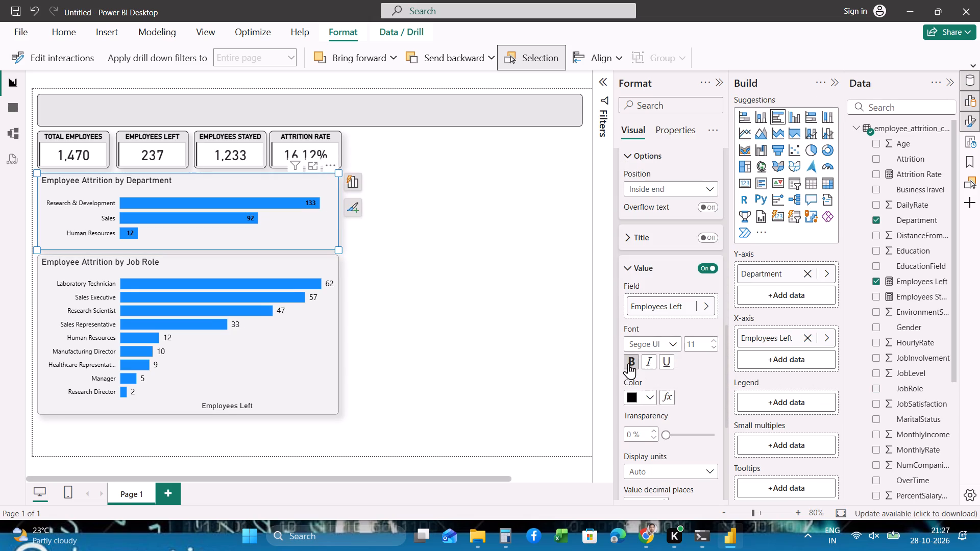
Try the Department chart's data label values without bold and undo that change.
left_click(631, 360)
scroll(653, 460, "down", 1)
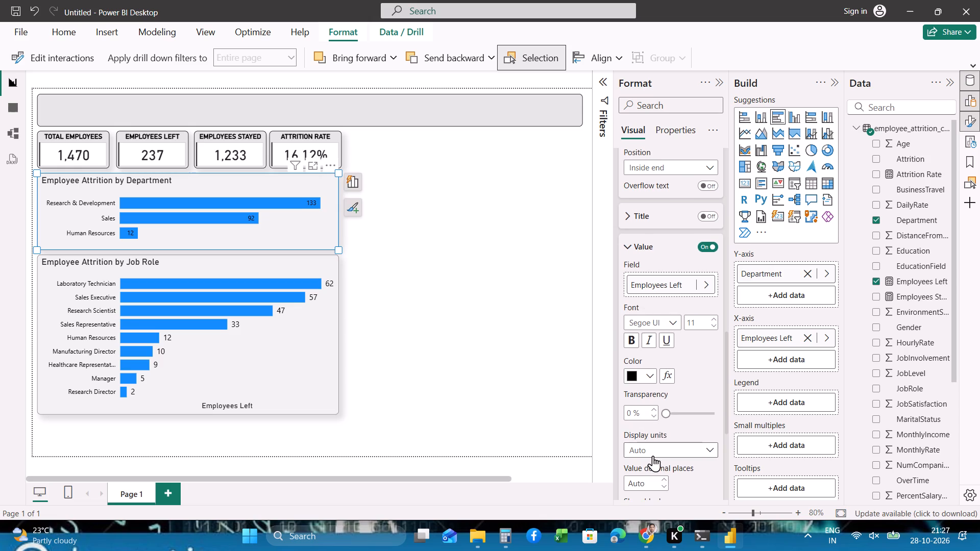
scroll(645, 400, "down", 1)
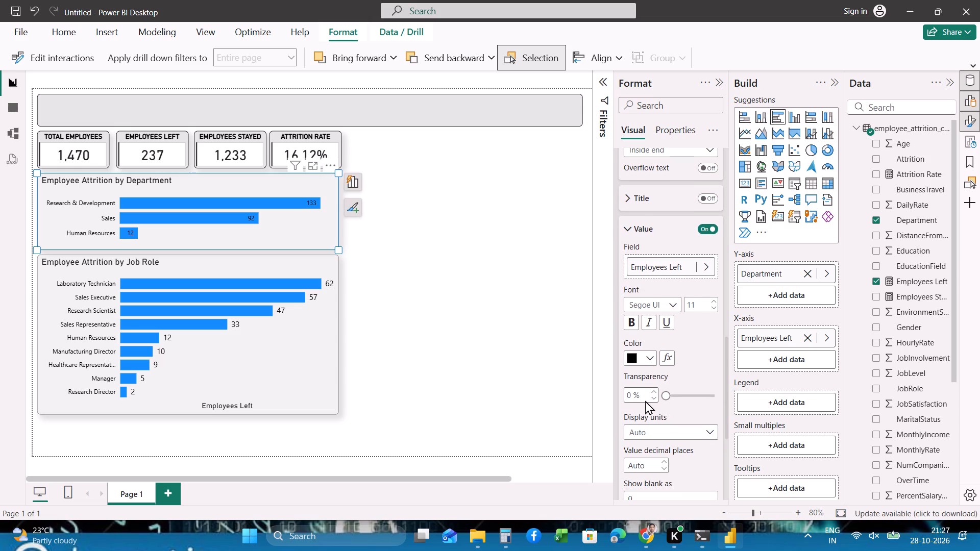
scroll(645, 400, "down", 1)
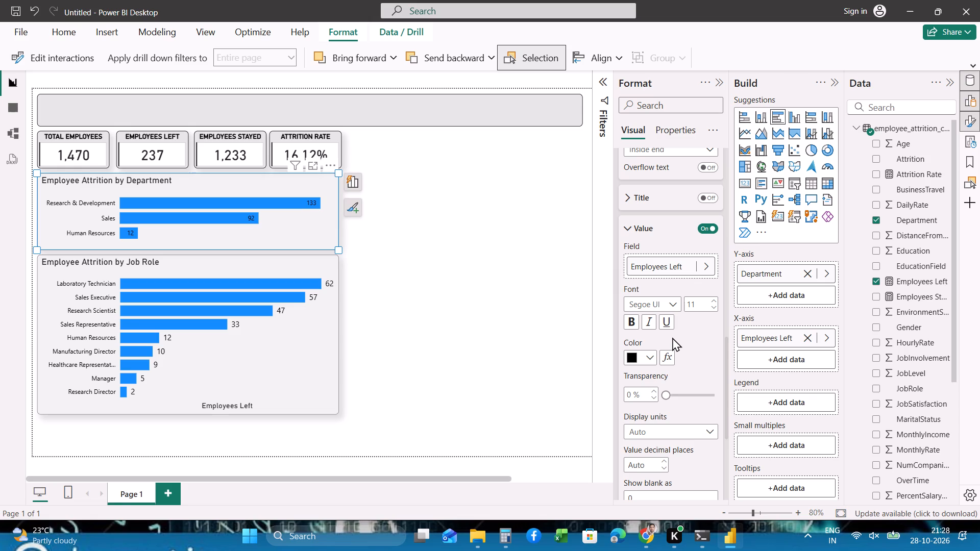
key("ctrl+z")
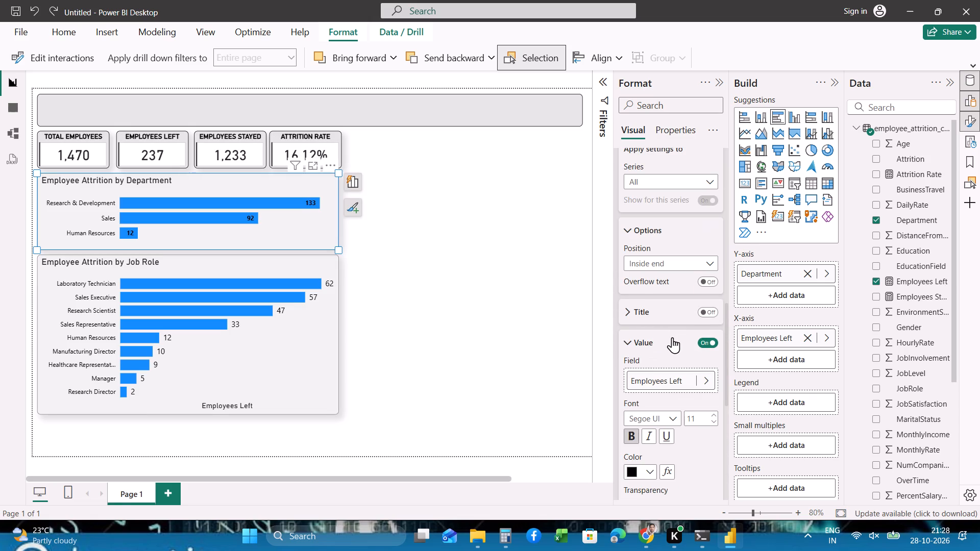
Examine the value settings of the Employee Attrition by Department chart's data labels, including the display units choices.
scroll(659, 338, "down", 1)
left_click(630, 332)
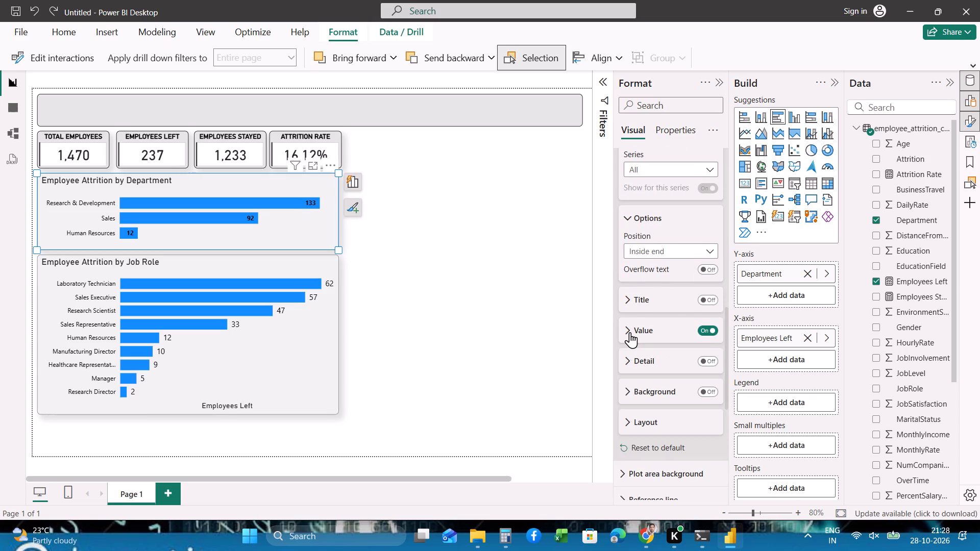
scroll(630, 332, "down", 1)
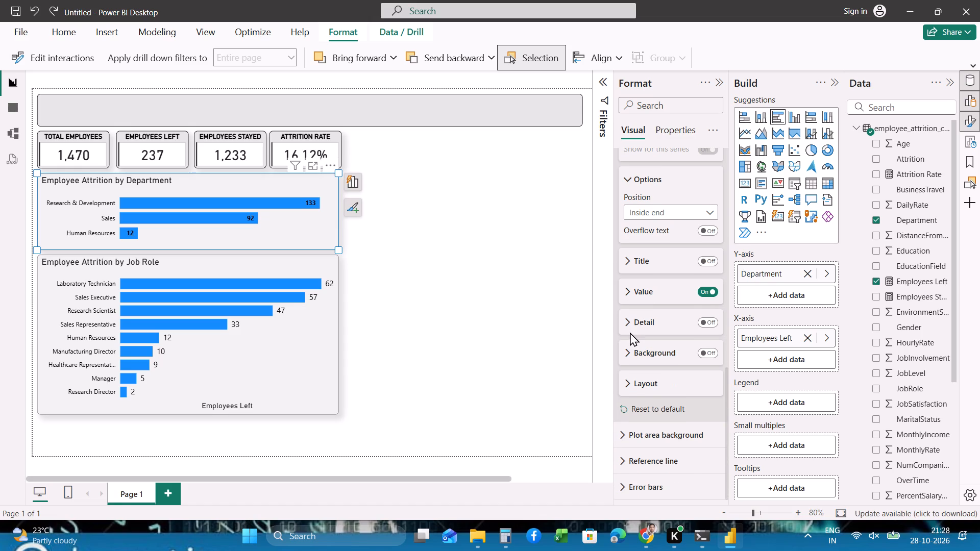
scroll(630, 332, "down", 1)
left_click(628, 291)
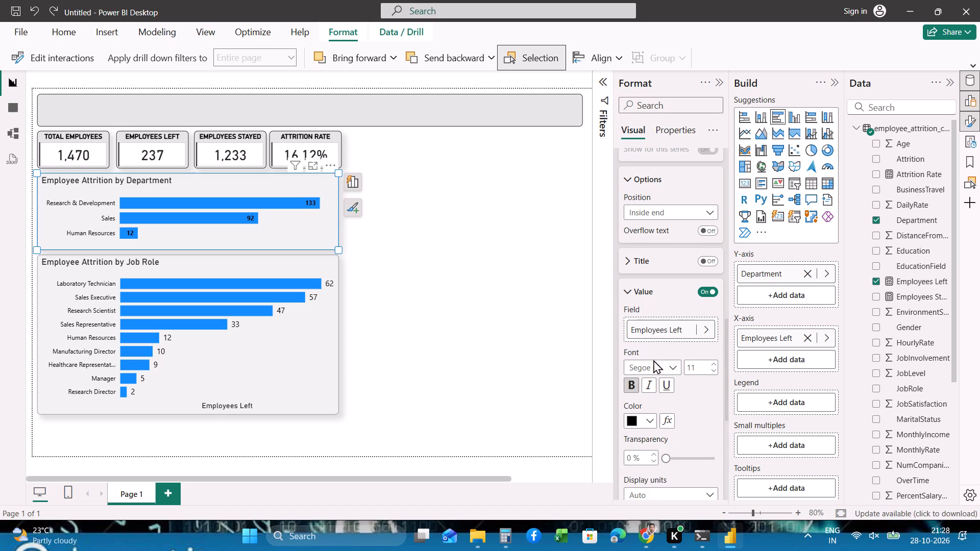
scroll(654, 364, "down", 1)
scroll(672, 449, "down", 1)
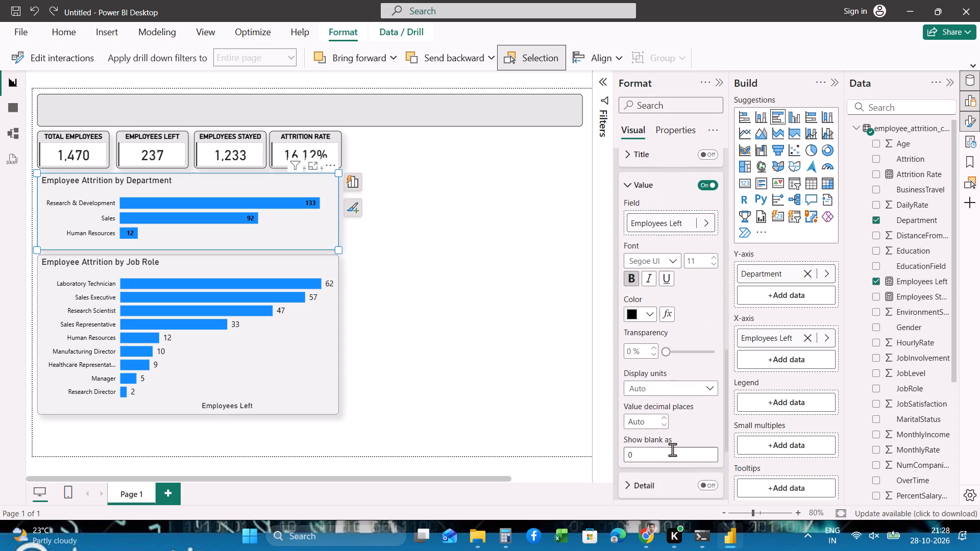
scroll(672, 449, "down", 2)
scroll(680, 315, "up", 1)
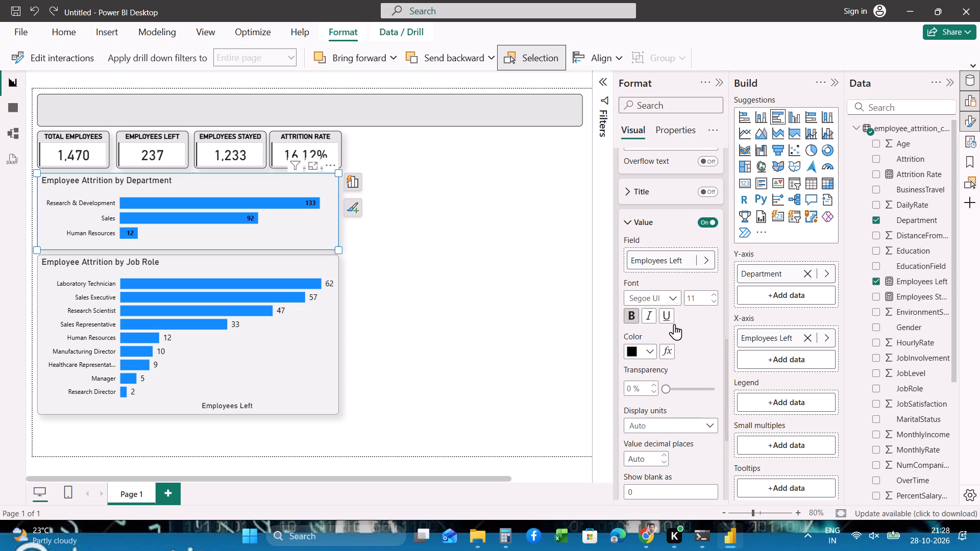
scroll(674, 324, "down", 1)
left_click(677, 394)
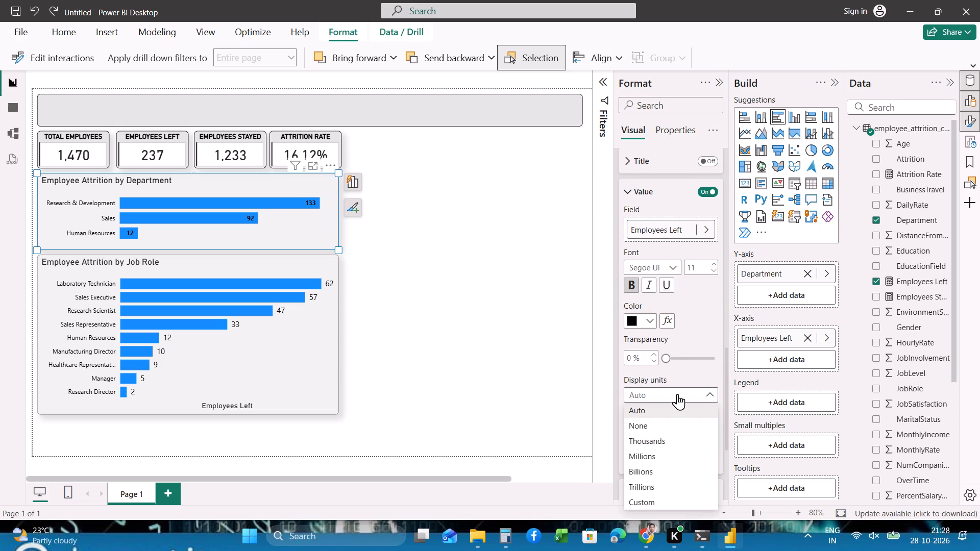
left_click(677, 394)
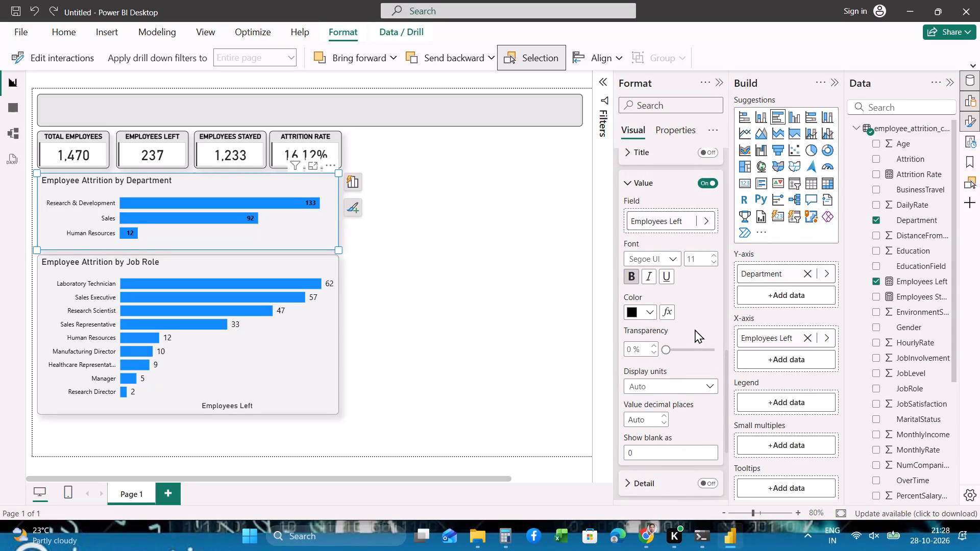
Check the Department chart's data label series, title, value, detail and layout settings.
left_click(633, 190)
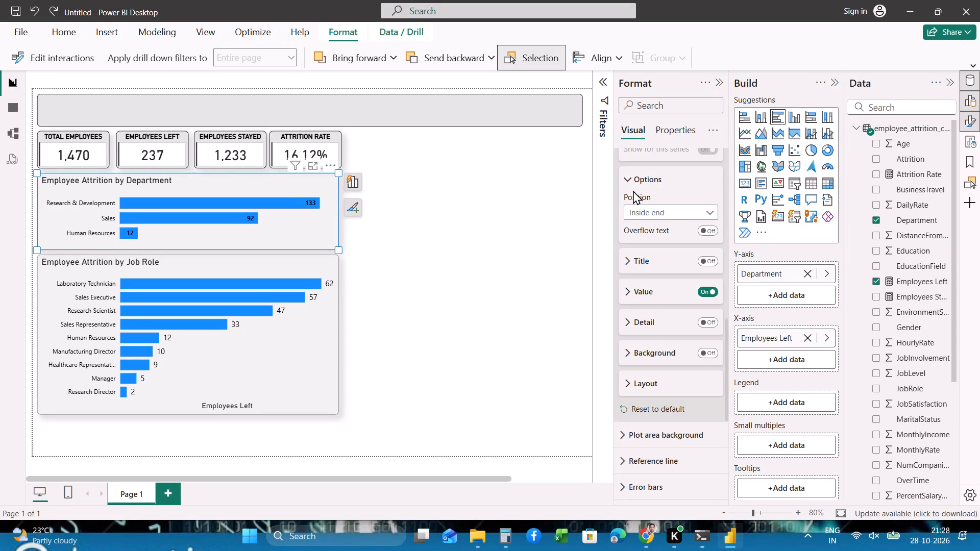
scroll(633, 190, "up", 2)
left_click(630, 291)
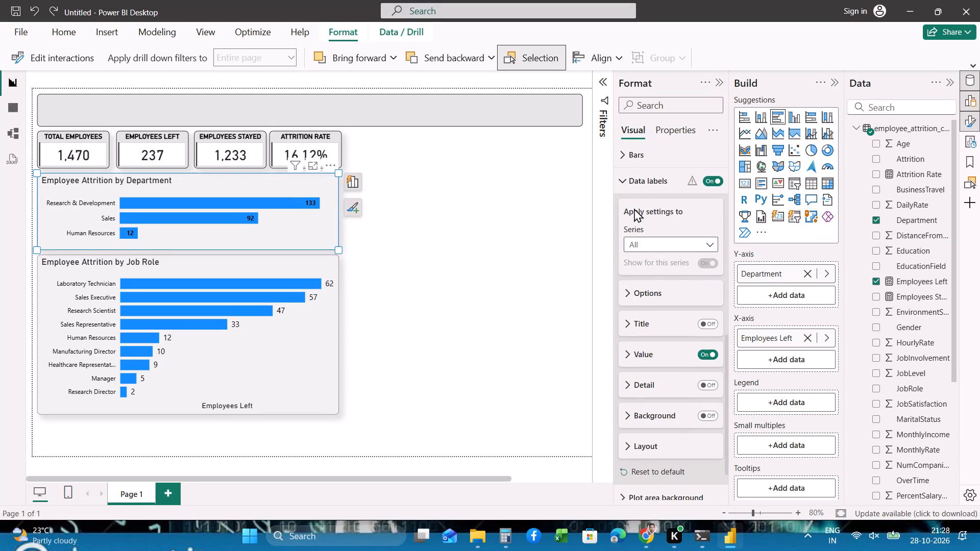
left_click(663, 246)
left_click(663, 246)
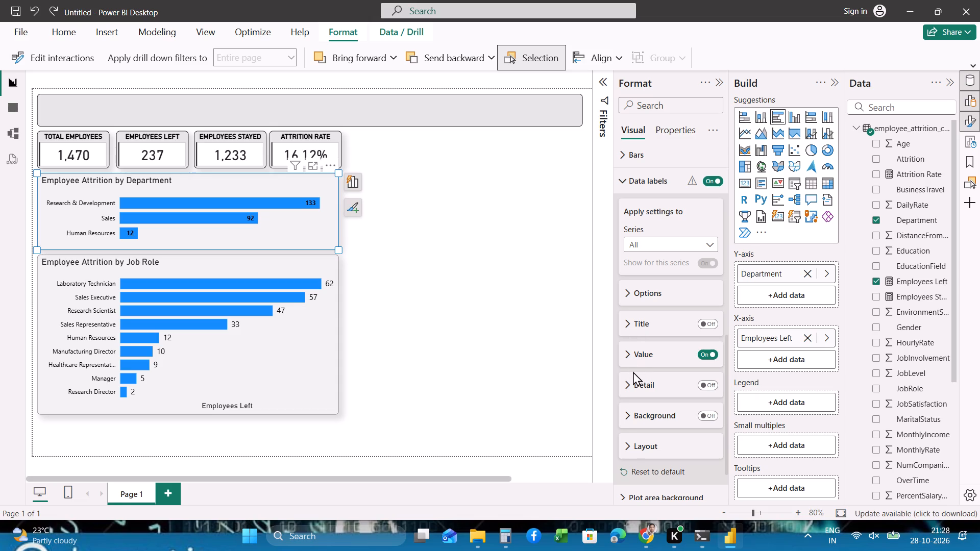
left_click(629, 359)
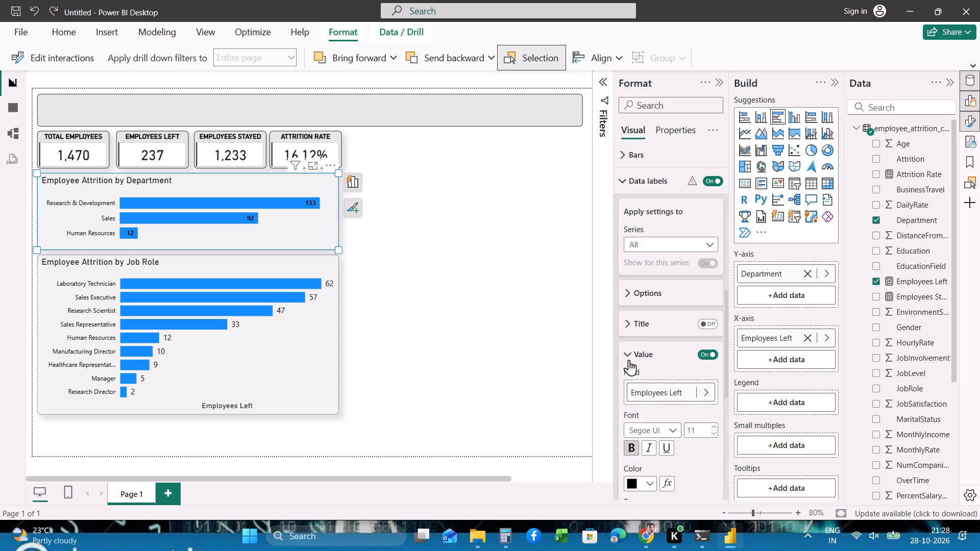
left_click(630, 322)
scroll(630, 322, "down", 2)
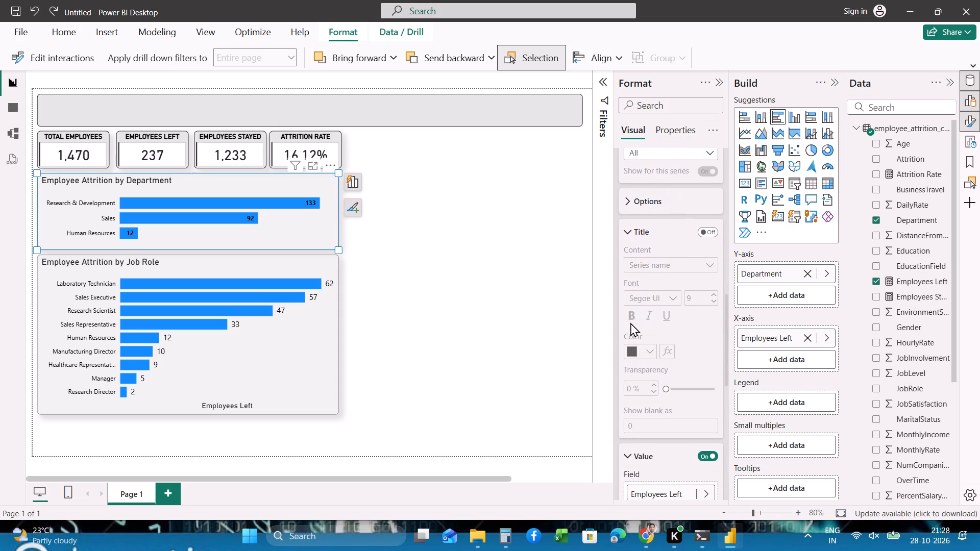
scroll(630, 322, "down", 3)
scroll(653, 420, "down", 1)
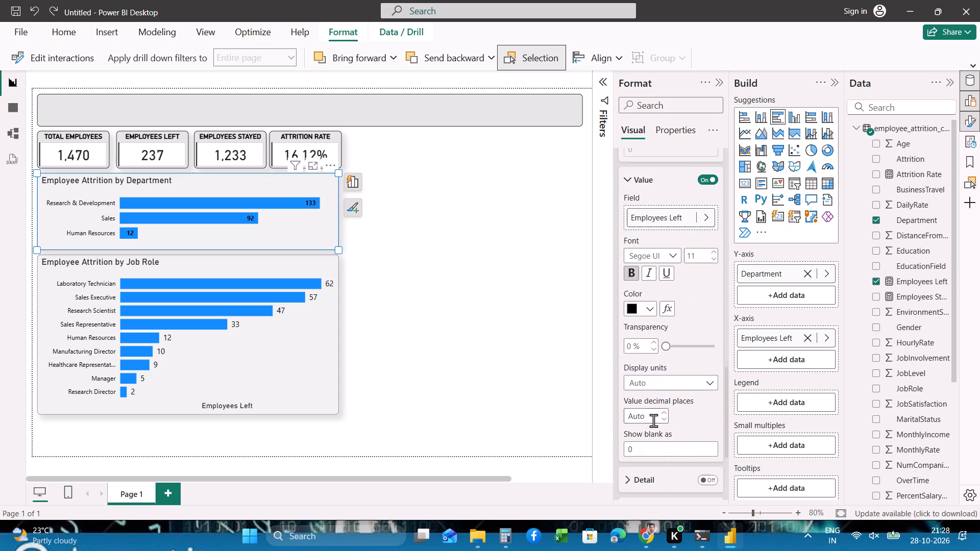
scroll(653, 420, "down", 2)
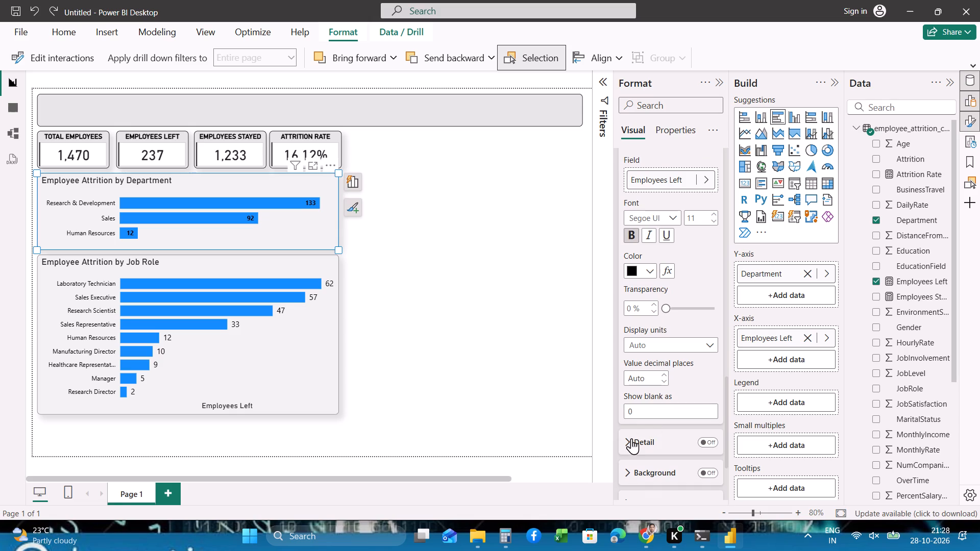
left_click(630, 439)
scroll(630, 439, "down", 4)
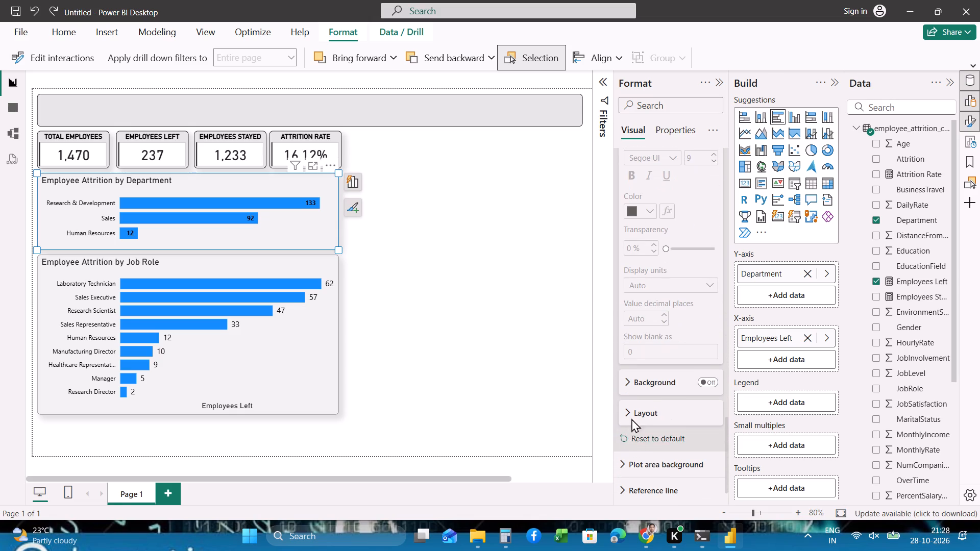
left_click(632, 407)
scroll(632, 407, "down", 1)
left_click(646, 386)
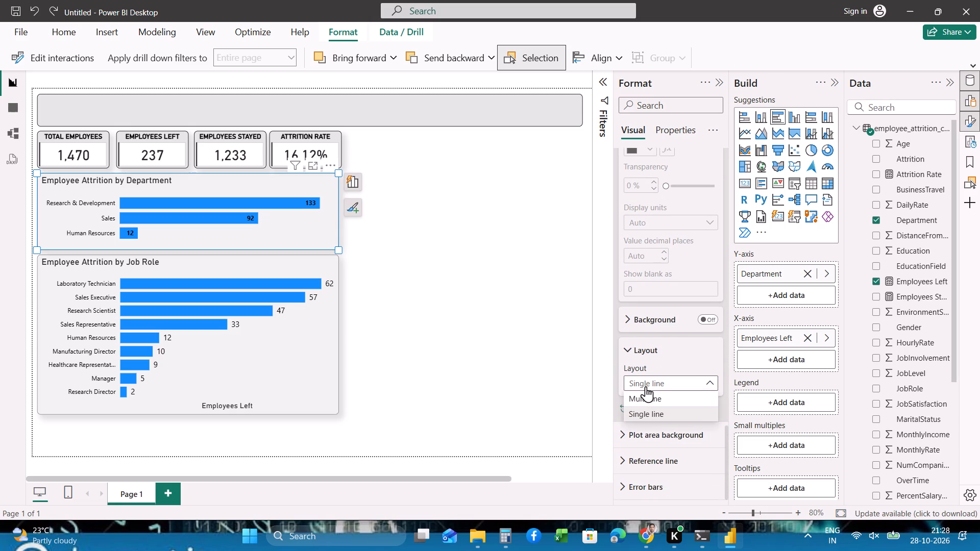
left_click(646, 386)
scroll(646, 386, "up", 6)
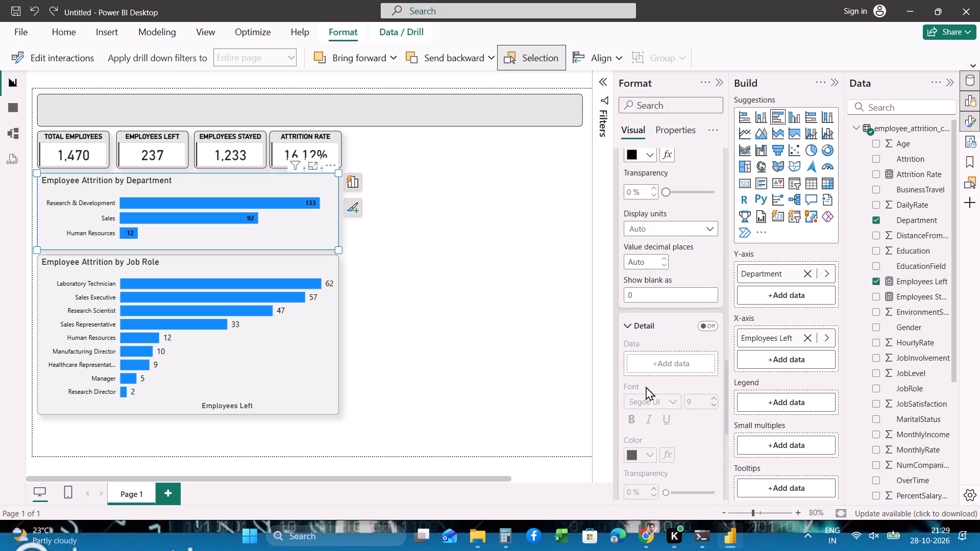
scroll(646, 386, "up", 5)
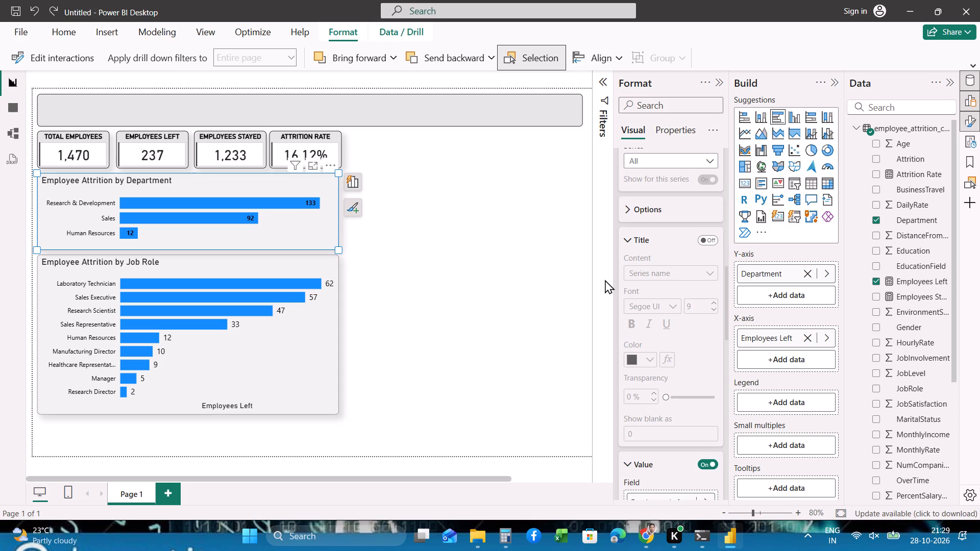
Review the same data label settings on the Employee Attrition by Job Role chart for comparison.
left_click(323, 320)
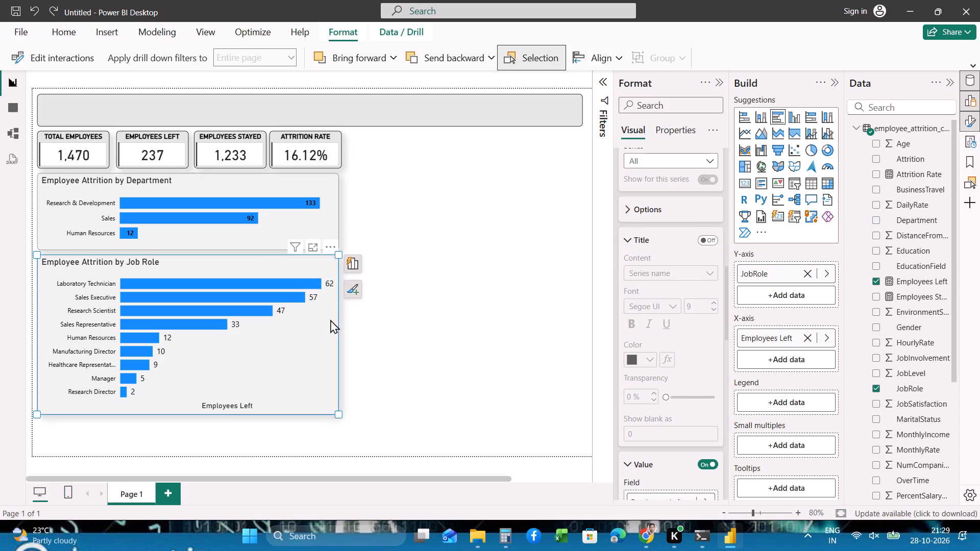
scroll(666, 277, "down", 1)
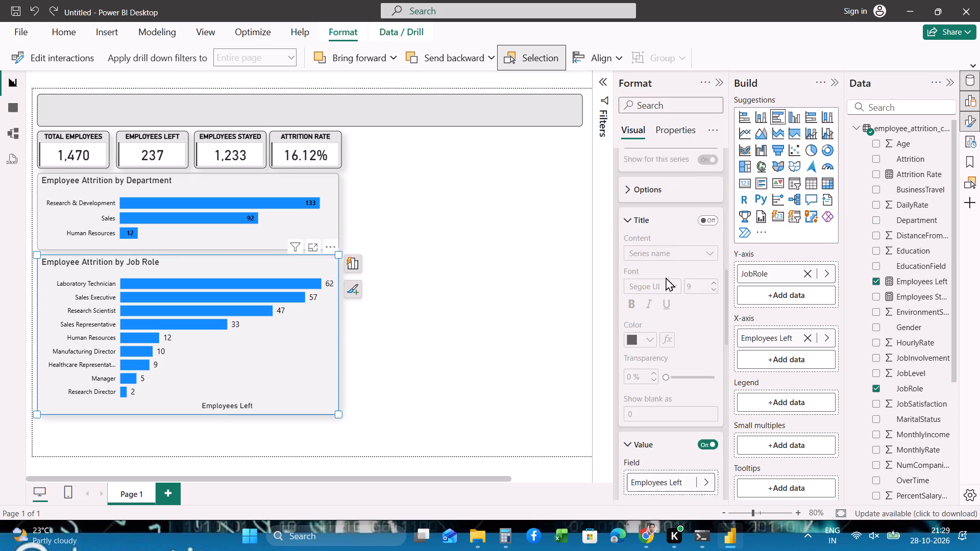
scroll(666, 277, "down", 6)
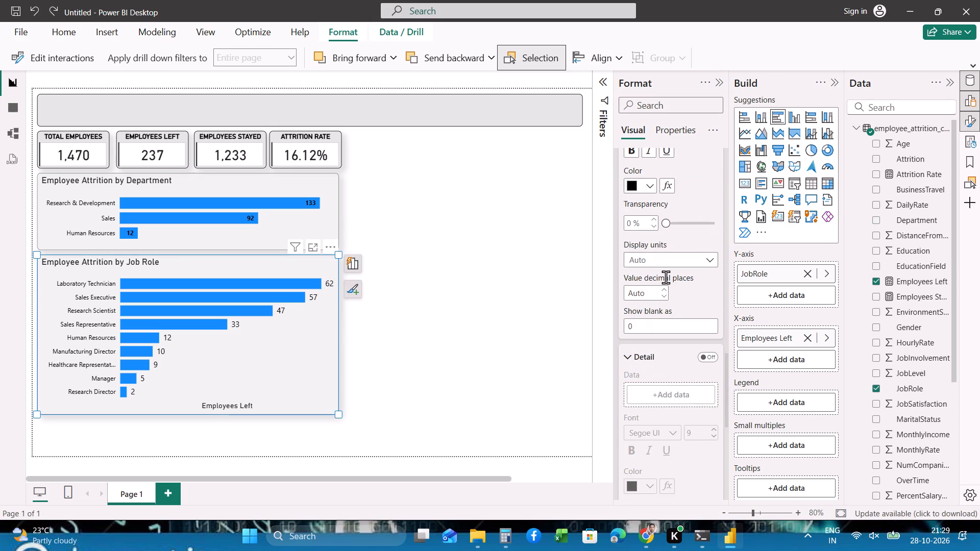
scroll(666, 277, "down", 5)
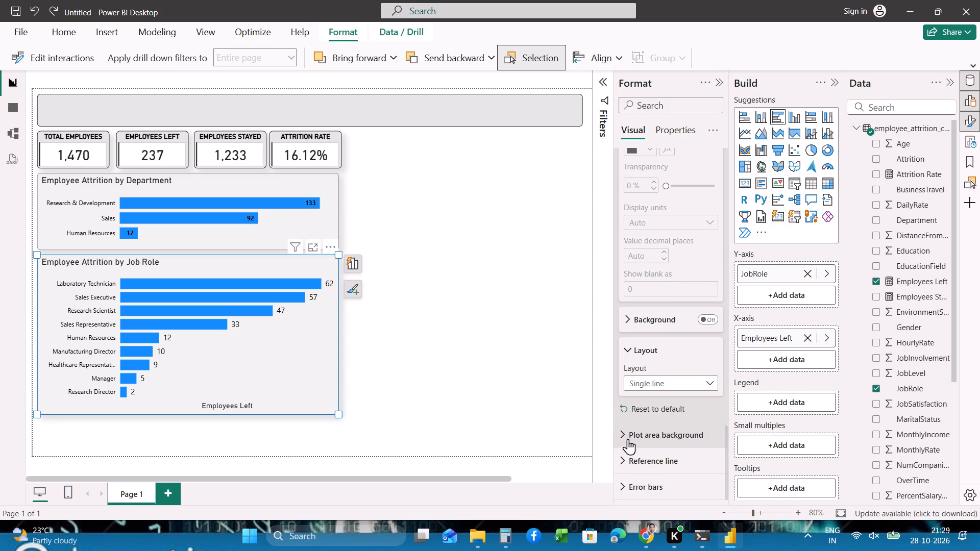
scroll(642, 367, "up", 9)
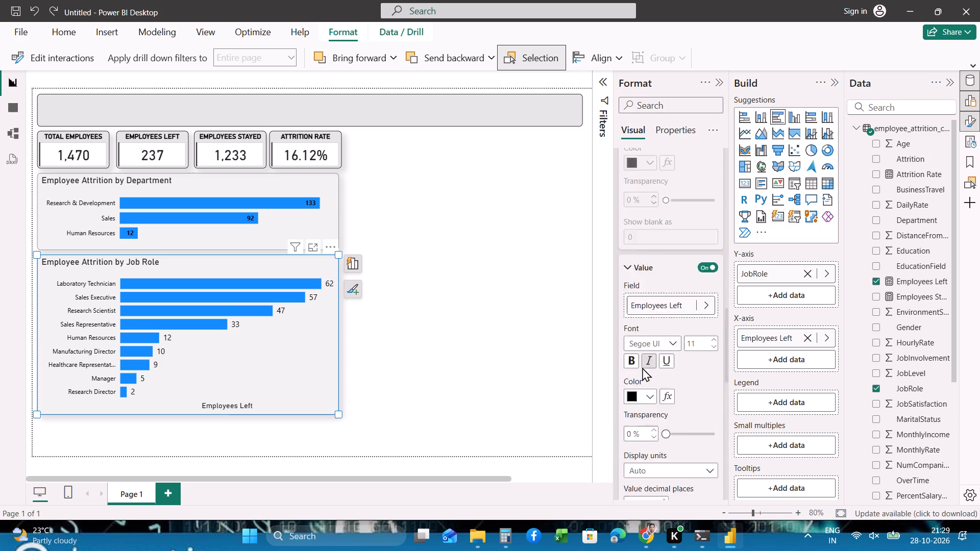
scroll(642, 367, "up", 2)
Duplicate the Employee Attrition by Job Role chart and move the copy partly clear of the original, towards the empty canvas area.
left_click(292, 342)
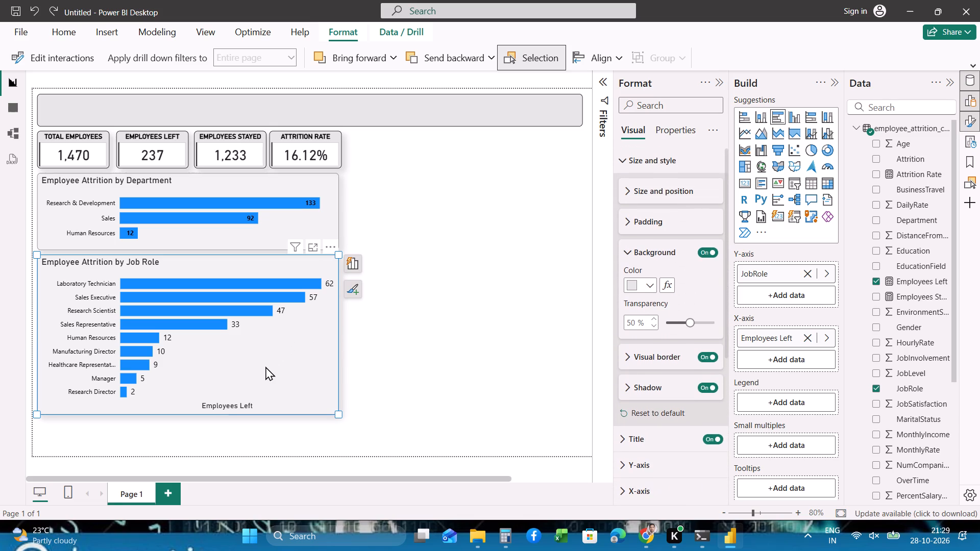
key("ctrl+c")
key("ctrl+v")
left_click_drag(296, 368, 350, 353)
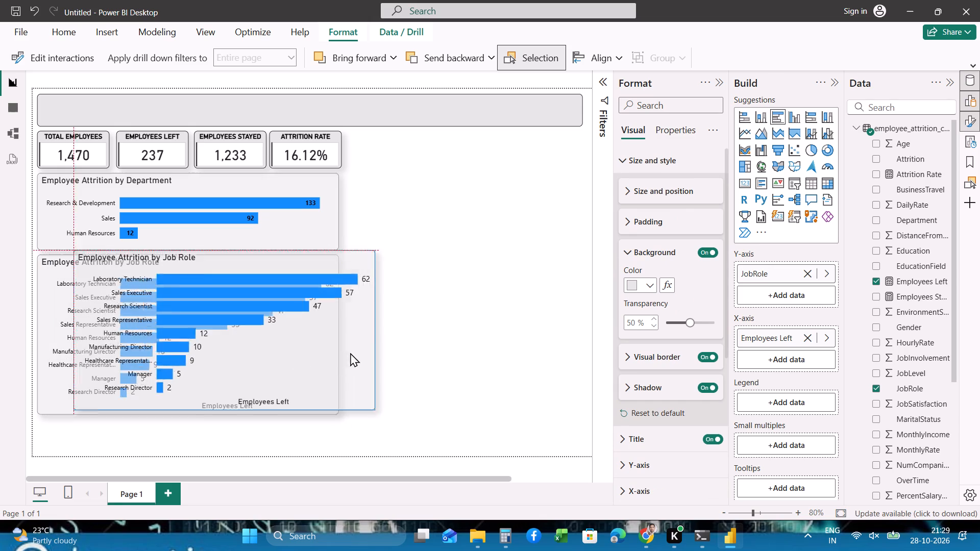
left_click_drag(350, 353, 401, 365)
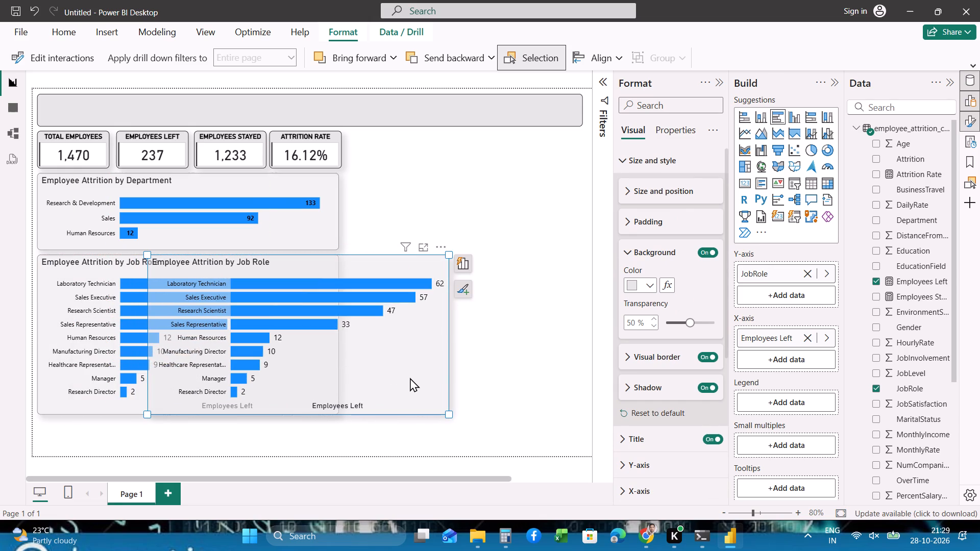
left_click_drag(410, 378, 456, 387)
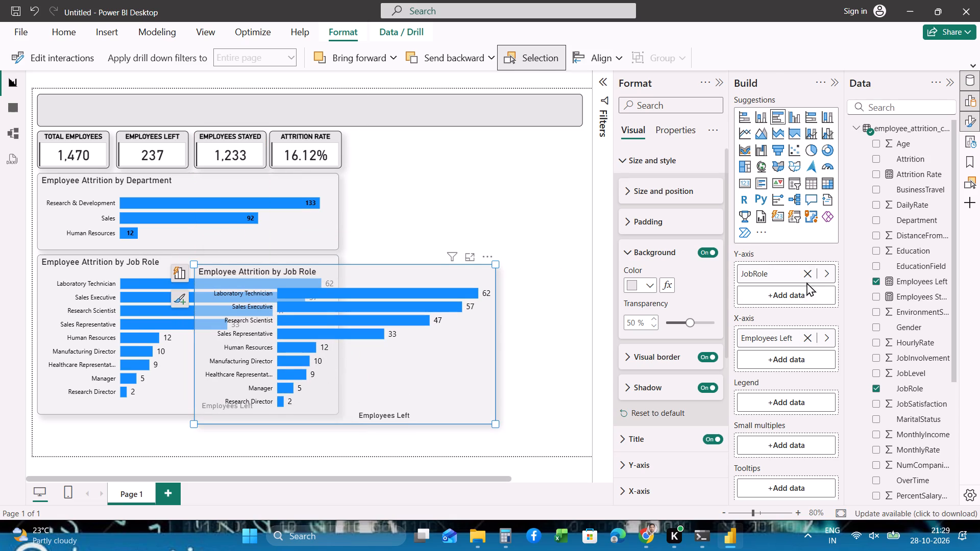
Replace JobRole with Department on the Y-axis of the copied chart.
left_click(810, 275)
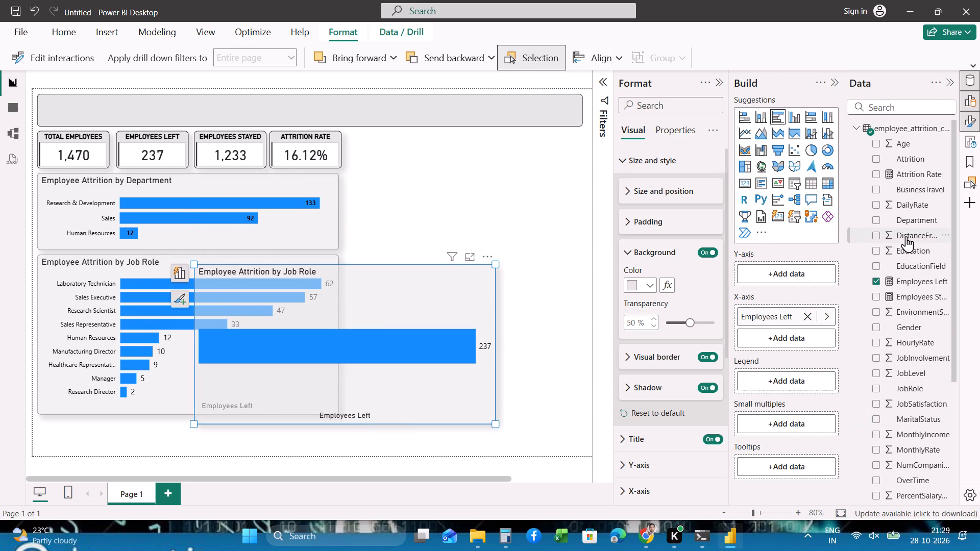
scroll(906, 236, "up", 1)
left_click_drag(906, 222, 797, 317)
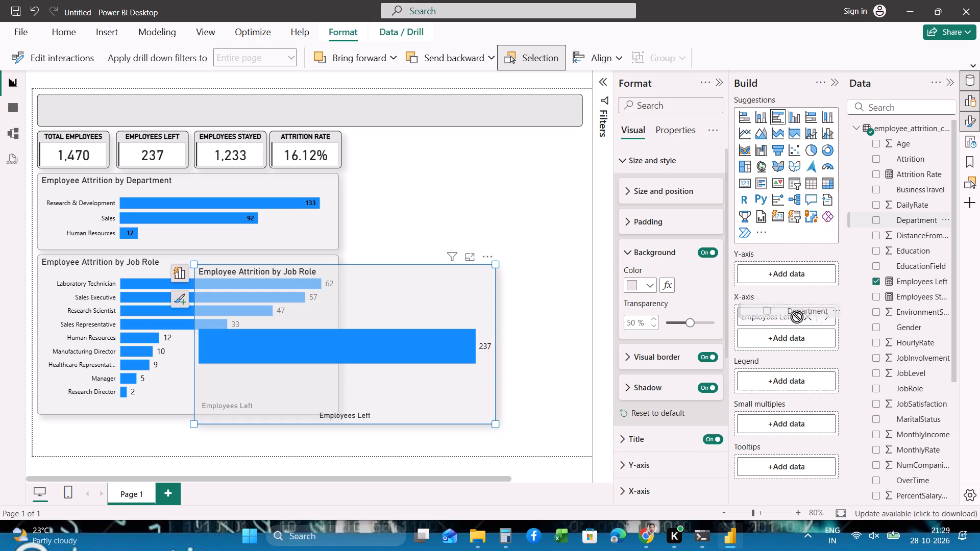
left_click_drag(797, 317, 797, 272)
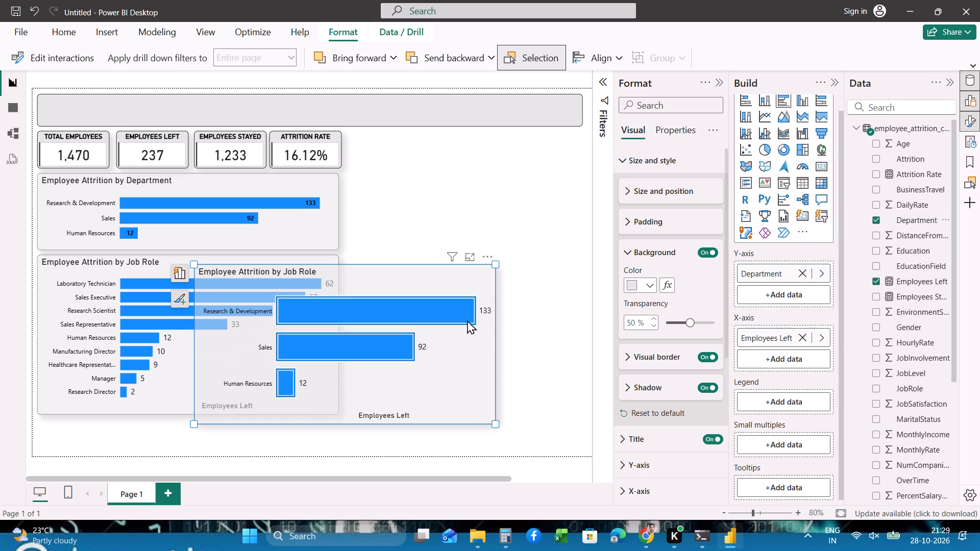
left_click(372, 377)
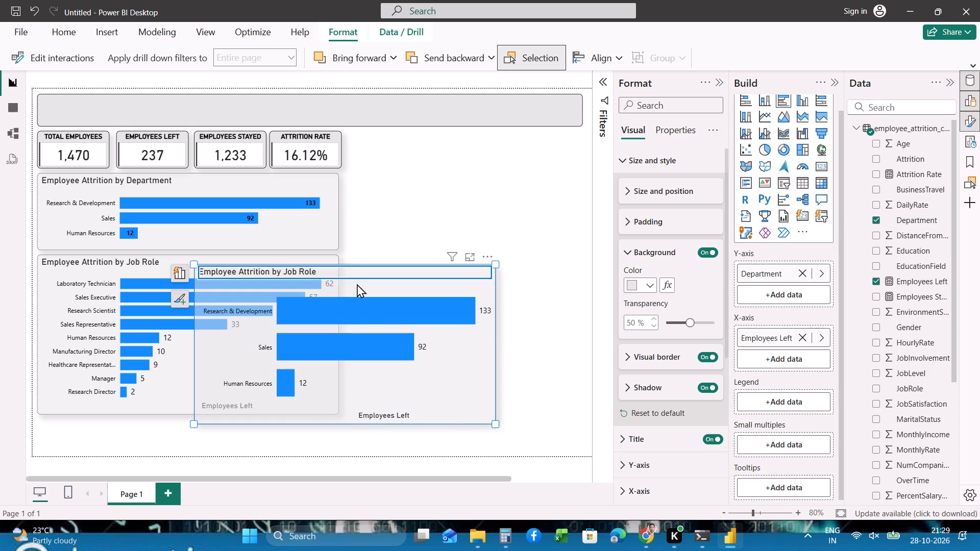
Delete the original Employee Attrition by Department chart.
left_click(330, 218)
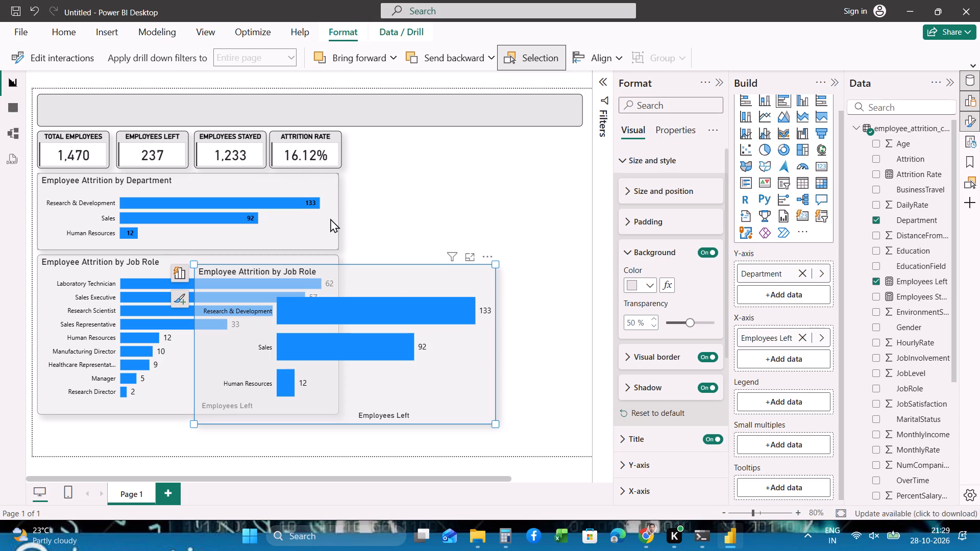
key("Delete")
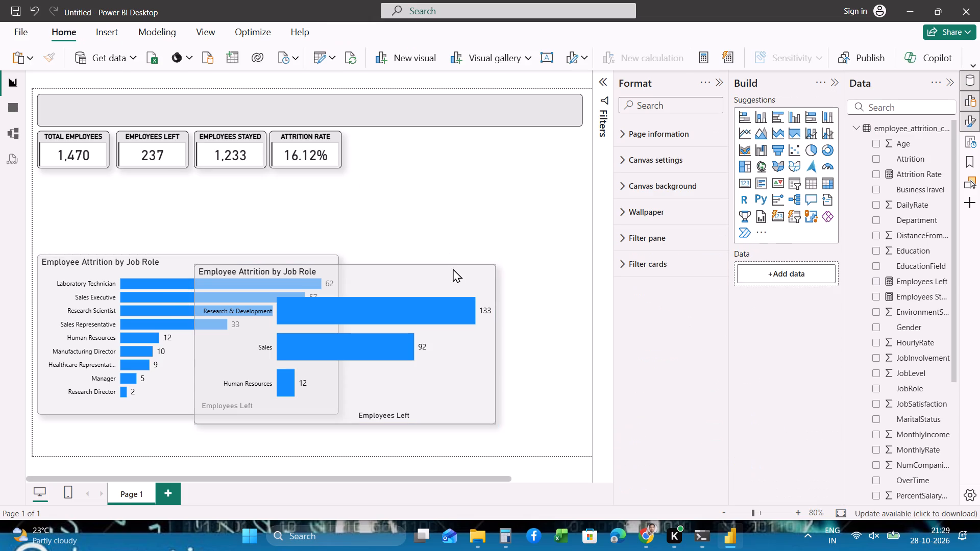
Move the copied Department chart directly below the KPI cards, aligned with the Job Role chart, and shorten it to fit the gap between them.
left_click_drag(453, 272, 301, 178)
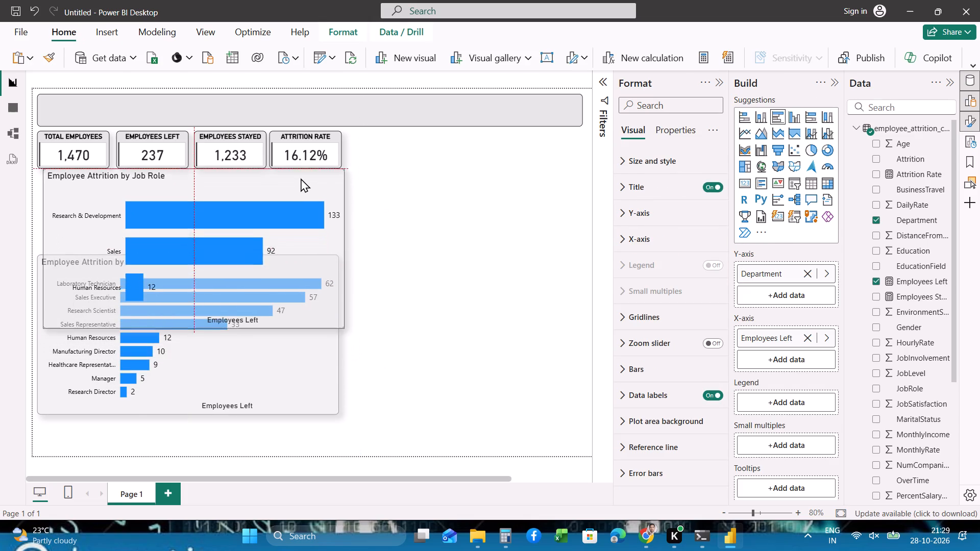
left_click_drag(301, 178, 297, 181)
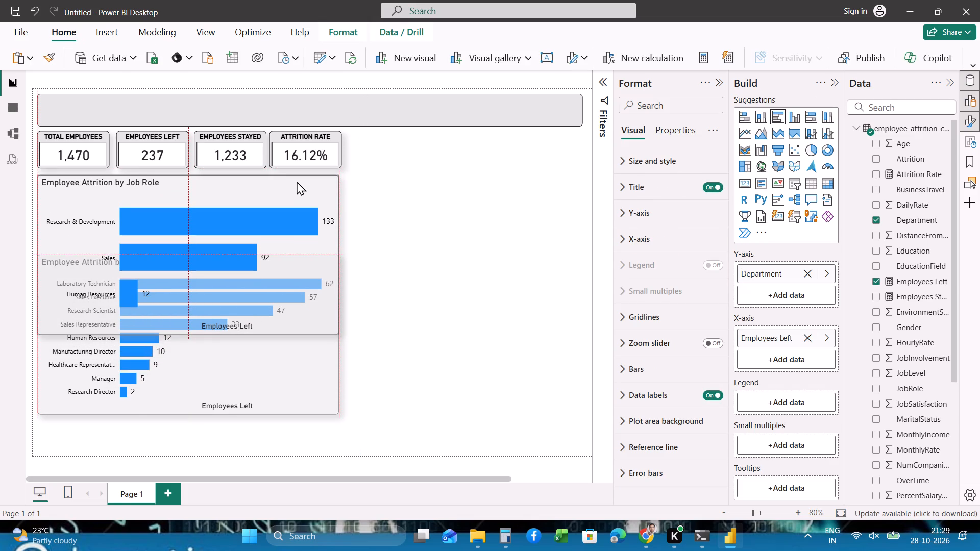
left_click_drag(297, 181, 297, 181)
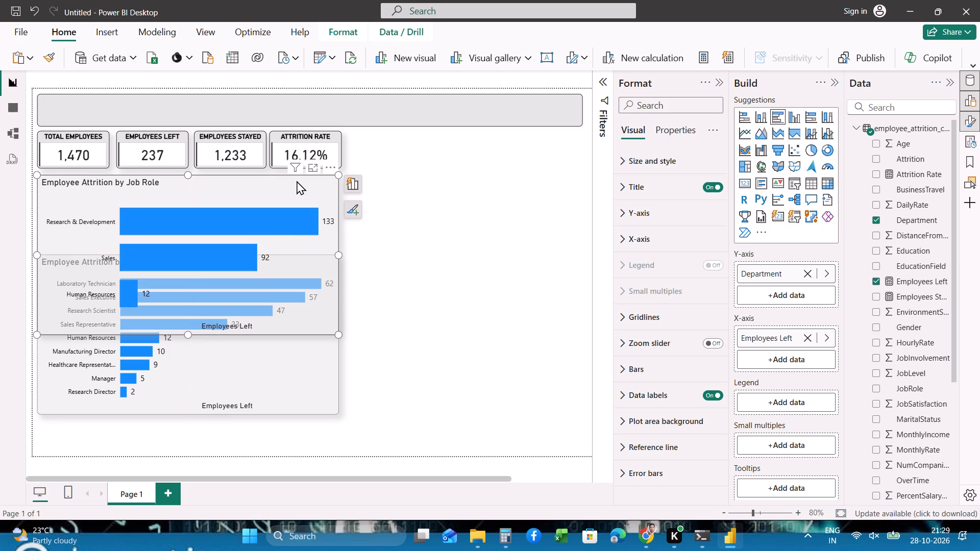
left_click_drag(187, 334, 188, 291)
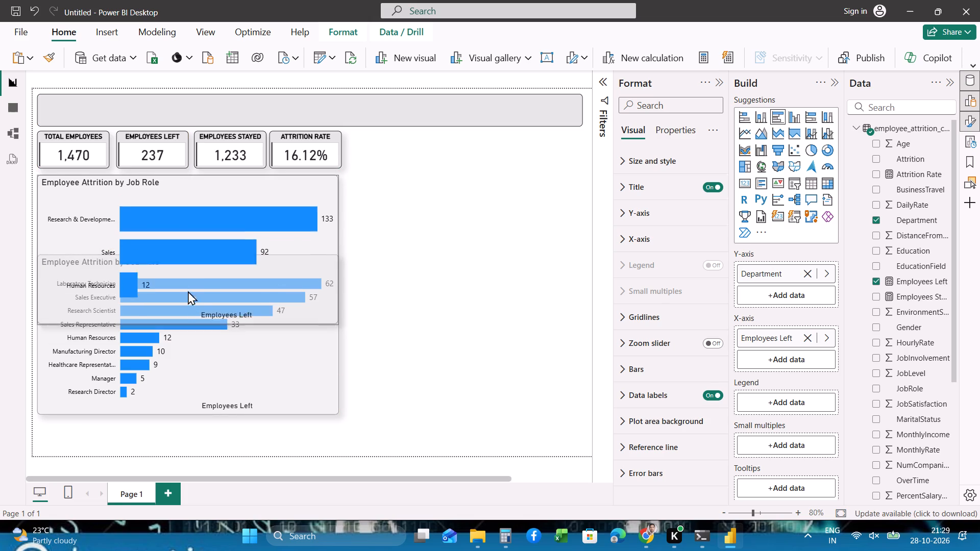
left_click_drag(188, 291, 190, 246)
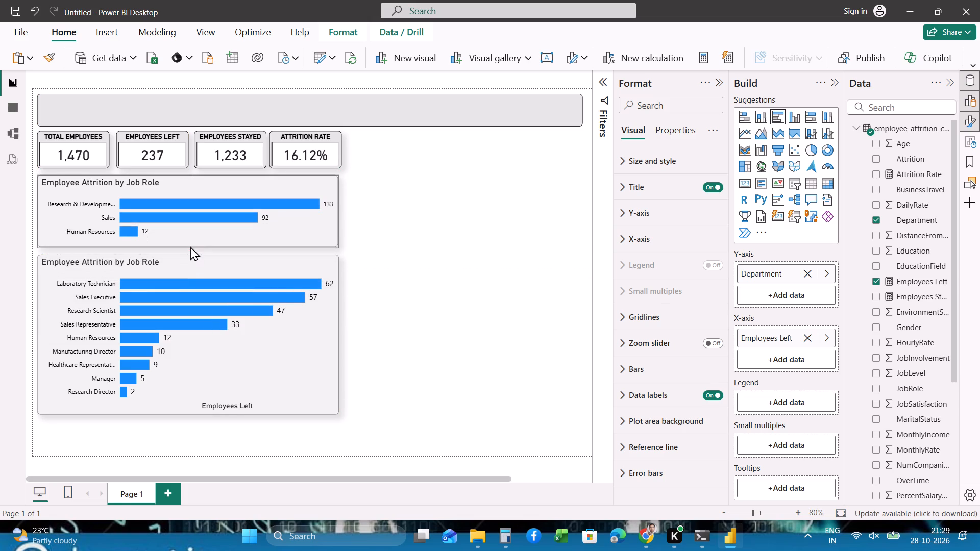
left_click_drag(190, 246, 189, 248)
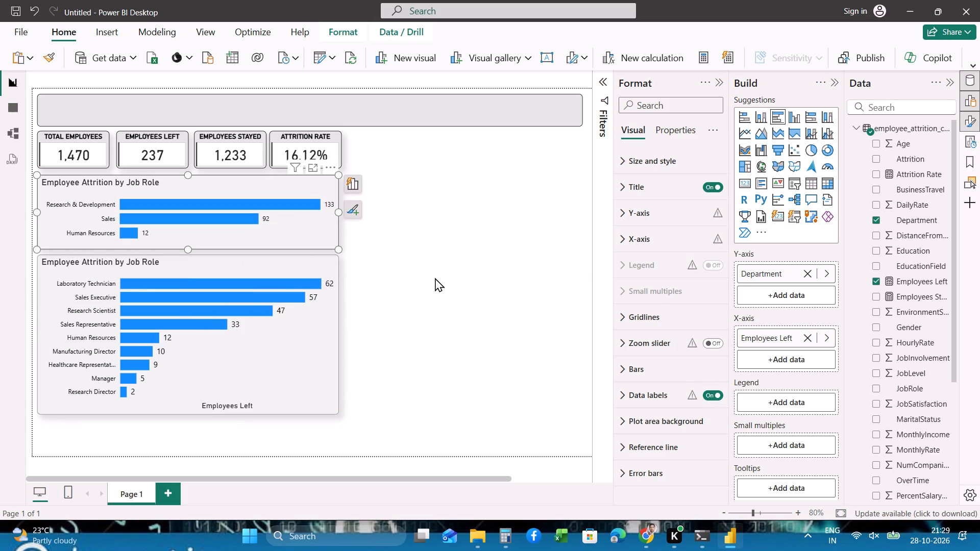
left_click(435, 279)
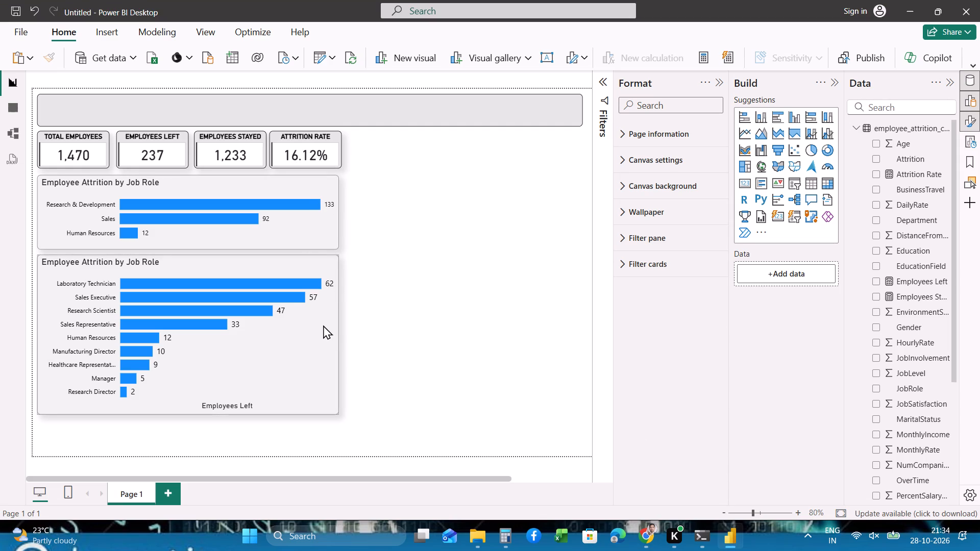
left_click_drag(323, 325, 580, 163)
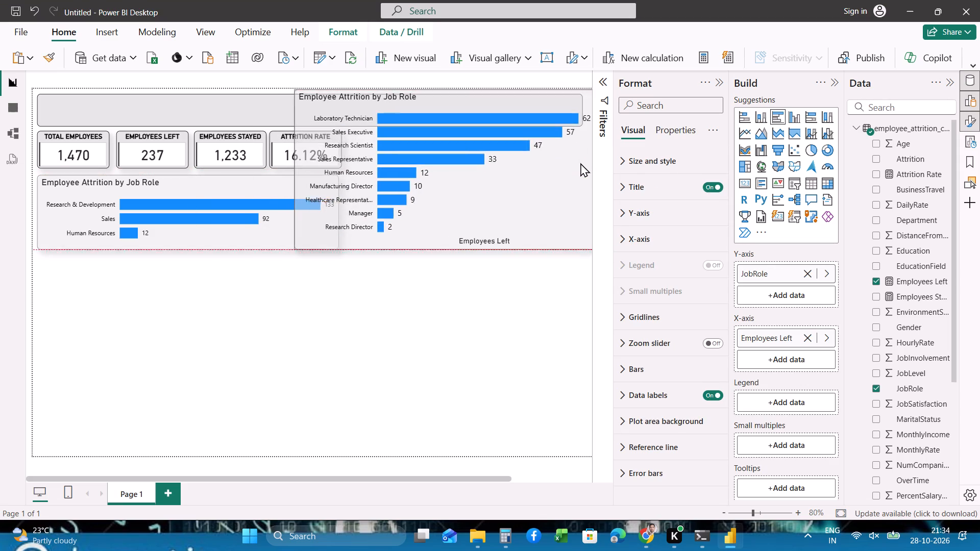
left_click_drag(580, 163, 573, 179)
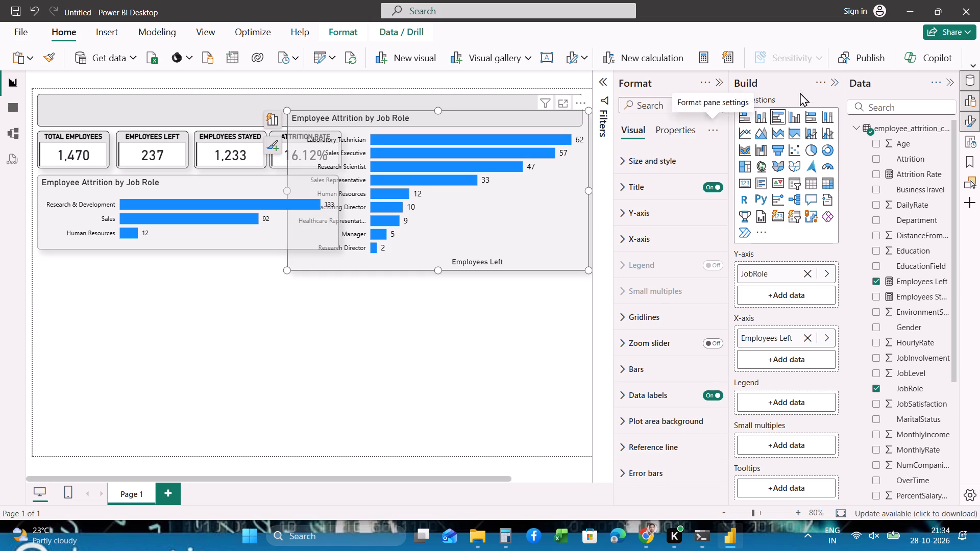
left_click(830, 85)
left_click(836, 82)
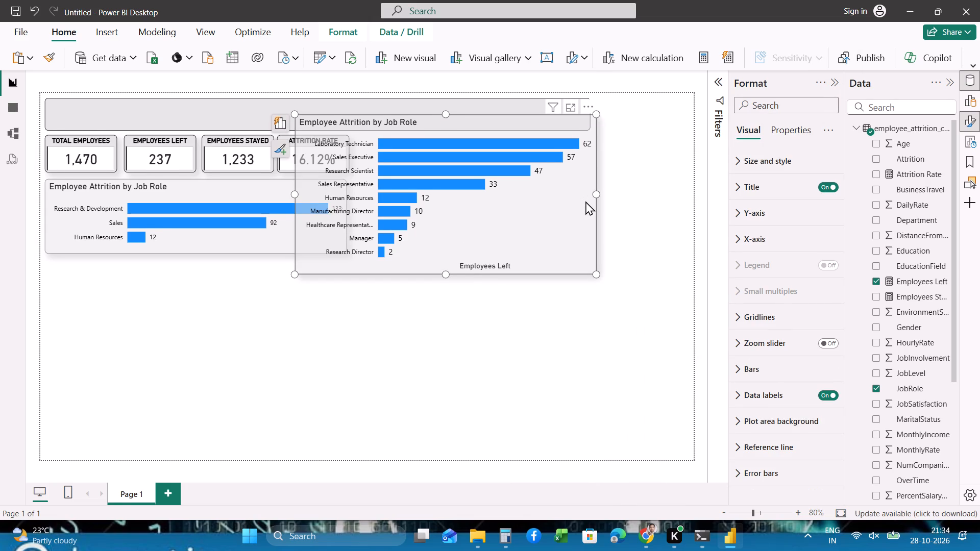
left_click_drag(585, 201, 648, 221)
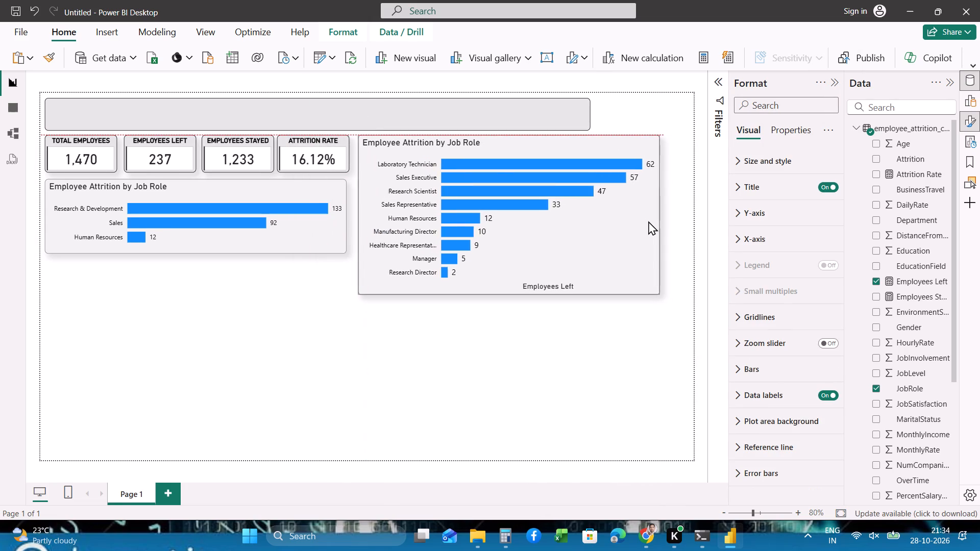
left_click_drag(648, 221, 646, 221)
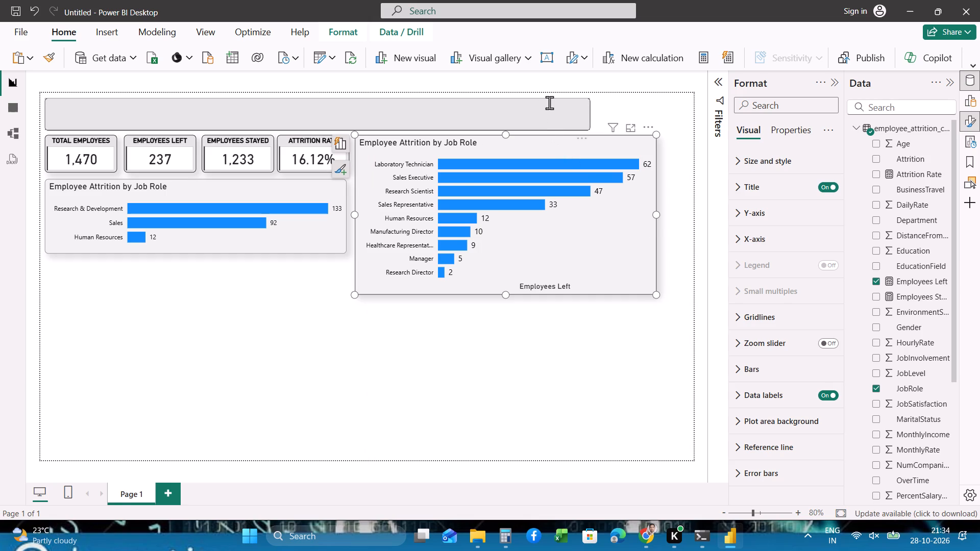
Widen the empty header text box to span nearly the full width of the report page.
left_click(549, 103)
left_click_drag(590, 113, 591, 113)
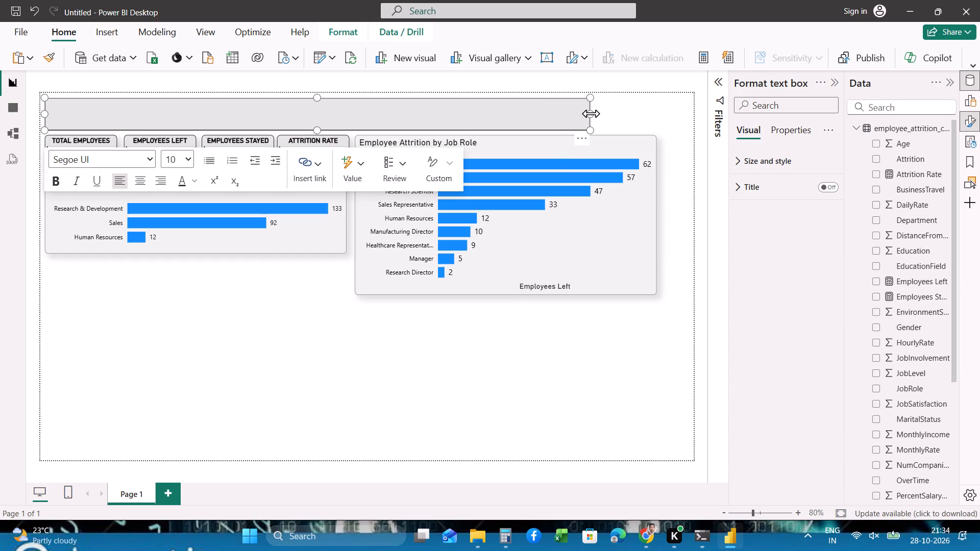
left_click_drag(591, 113, 687, 109)
left_click(511, 384)
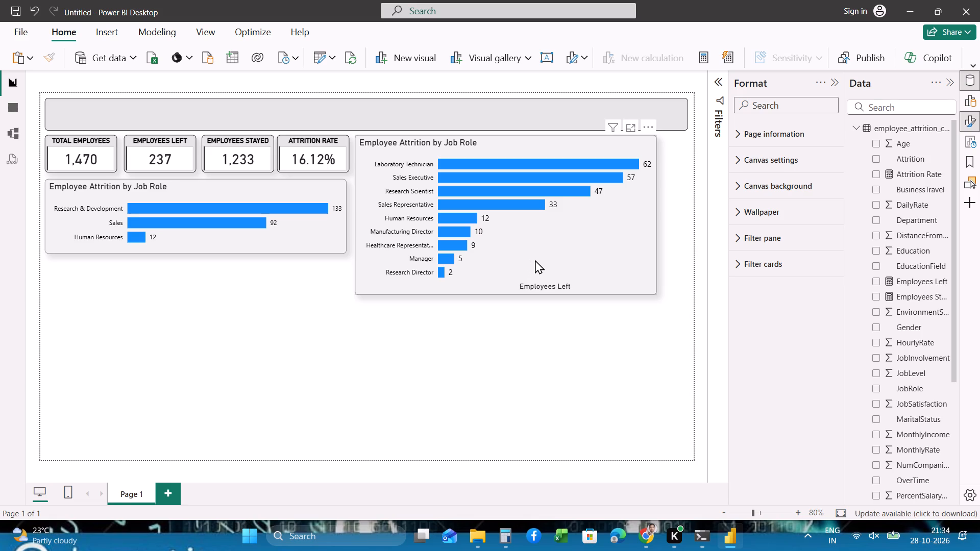
Widen the department bar chart slightly to line up with the right edge of the Attrition Rate card.
left_click(548, 261)
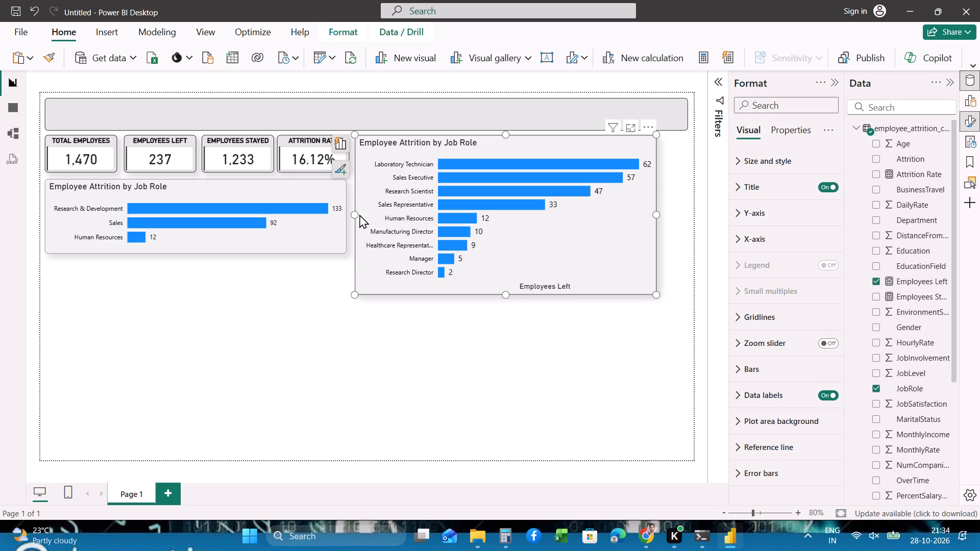
left_click(325, 284)
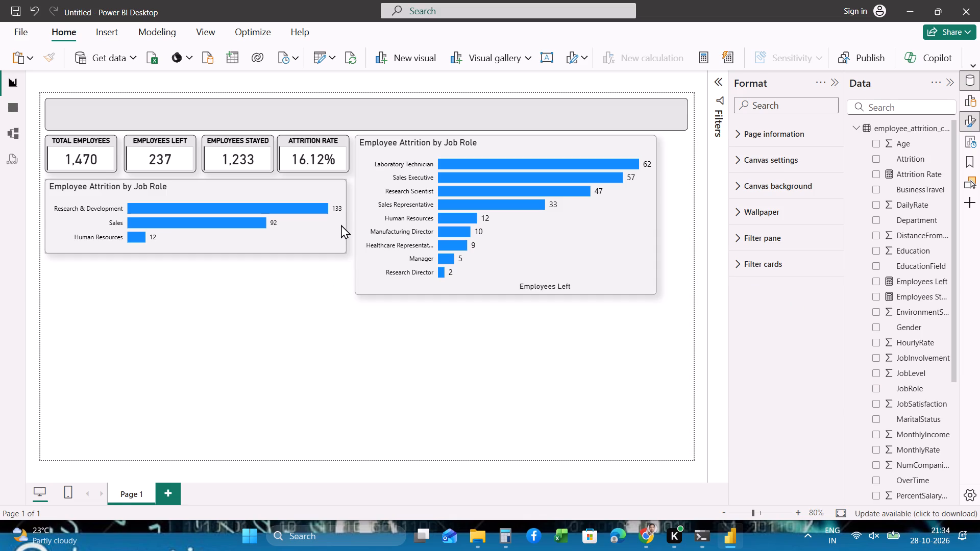
left_click(341, 224)
left_click(345, 216)
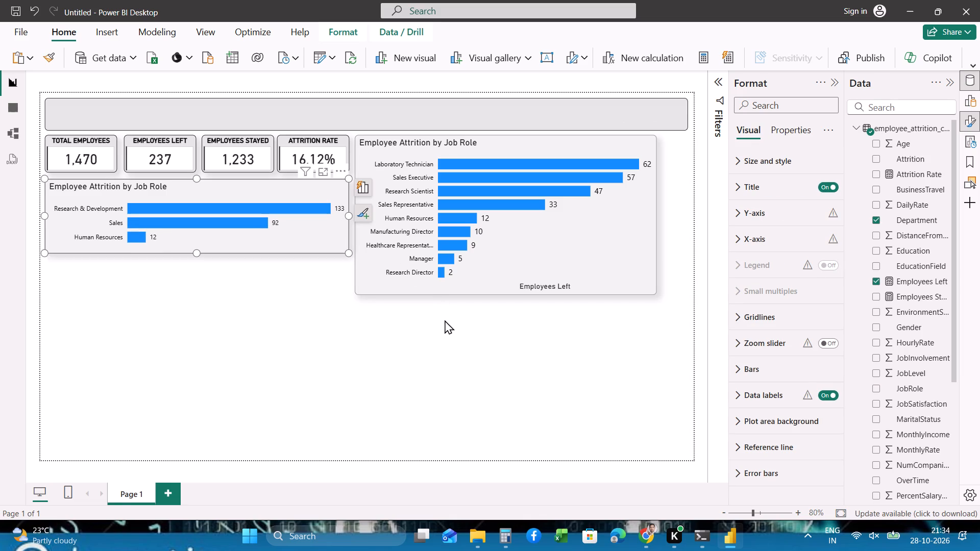
Widen the job role bar chart to line up with the right edge of the header text box.
left_click(630, 216)
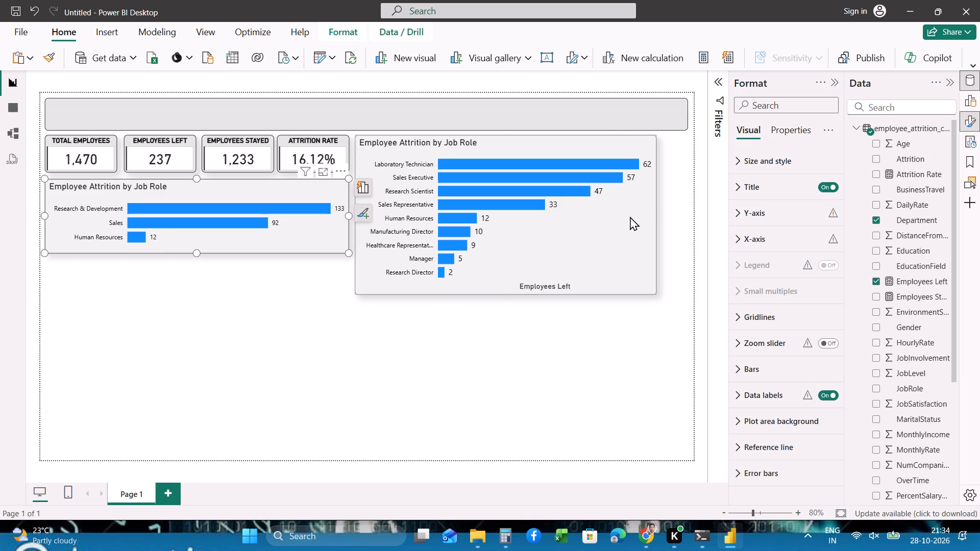
left_click_drag(657, 213, 684, 213)
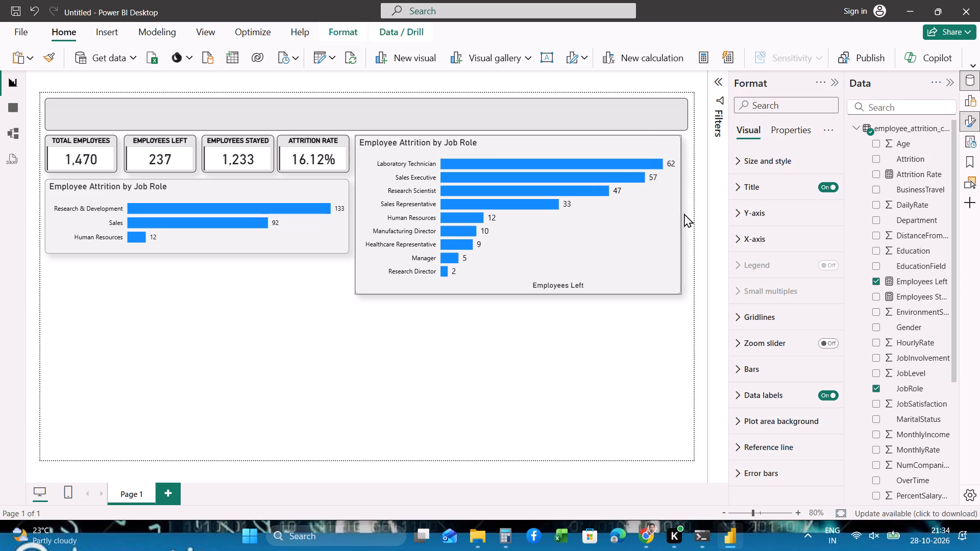
left_click_drag(684, 213, 688, 213)
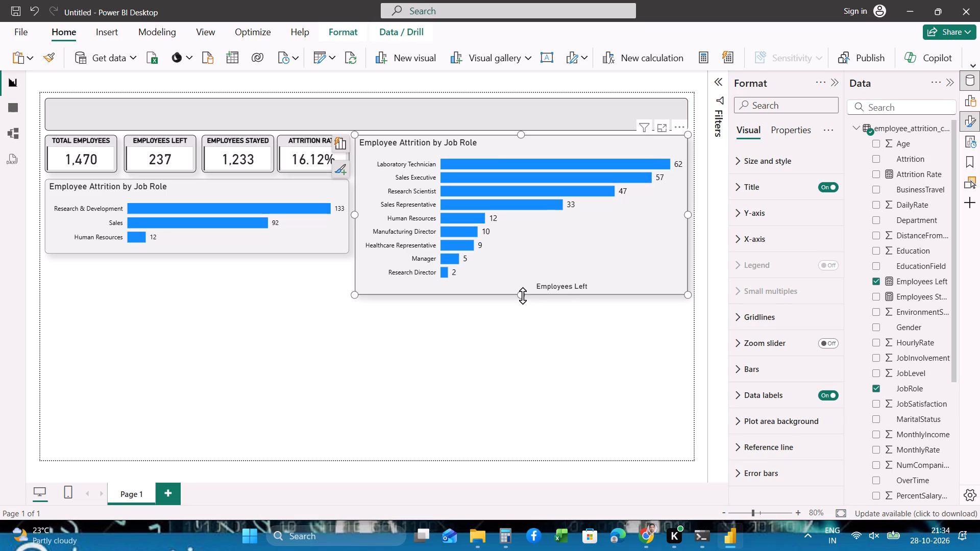
left_click(498, 341)
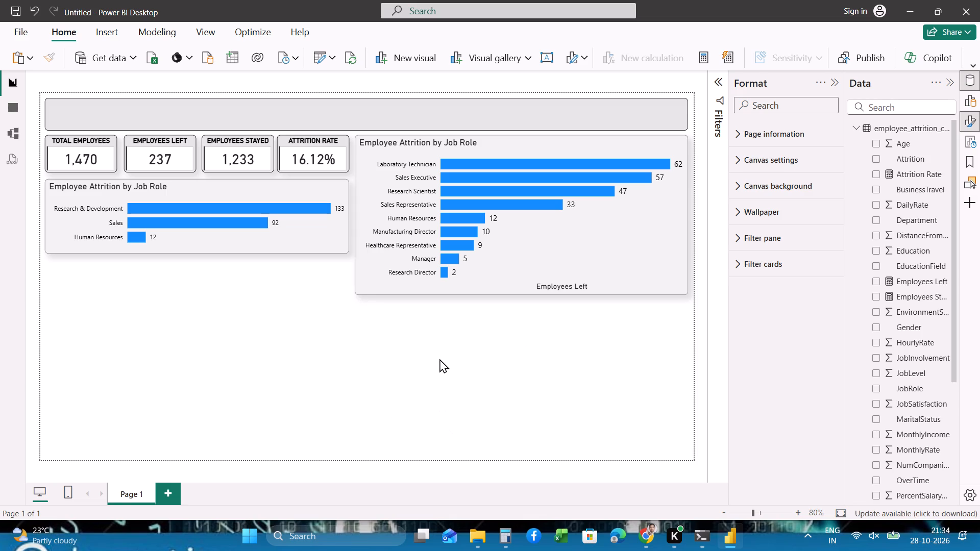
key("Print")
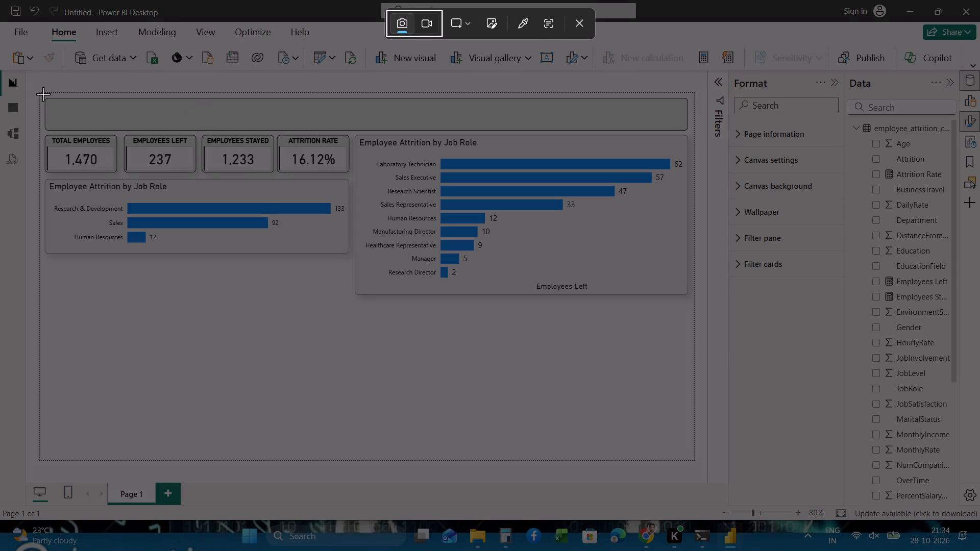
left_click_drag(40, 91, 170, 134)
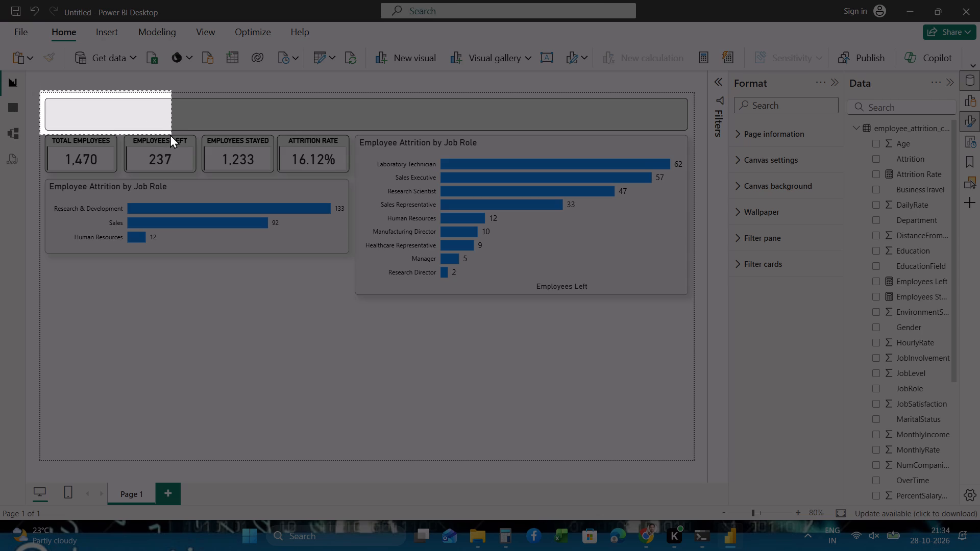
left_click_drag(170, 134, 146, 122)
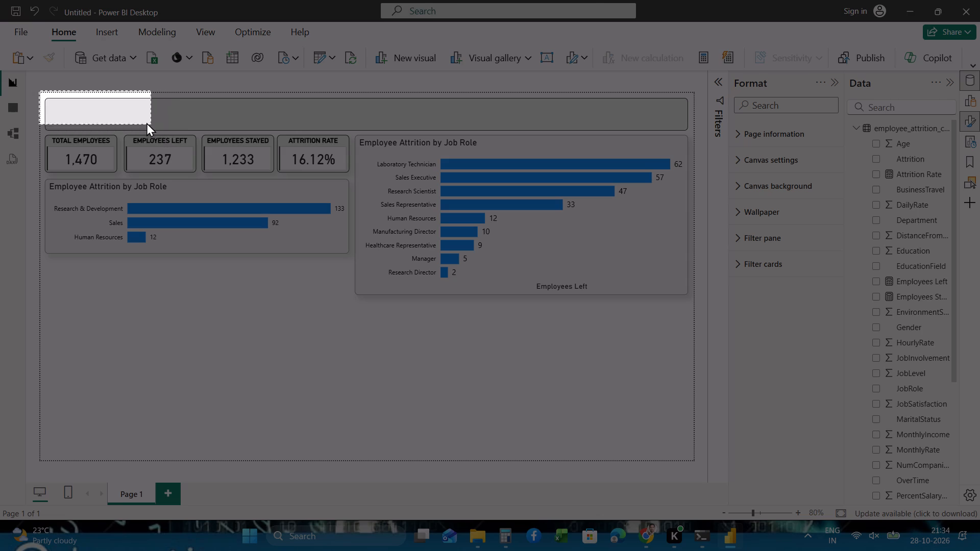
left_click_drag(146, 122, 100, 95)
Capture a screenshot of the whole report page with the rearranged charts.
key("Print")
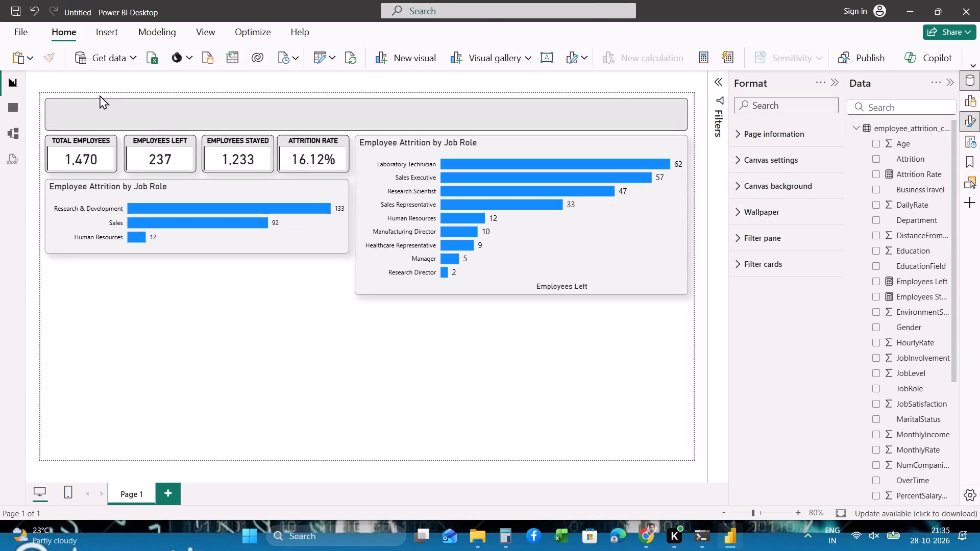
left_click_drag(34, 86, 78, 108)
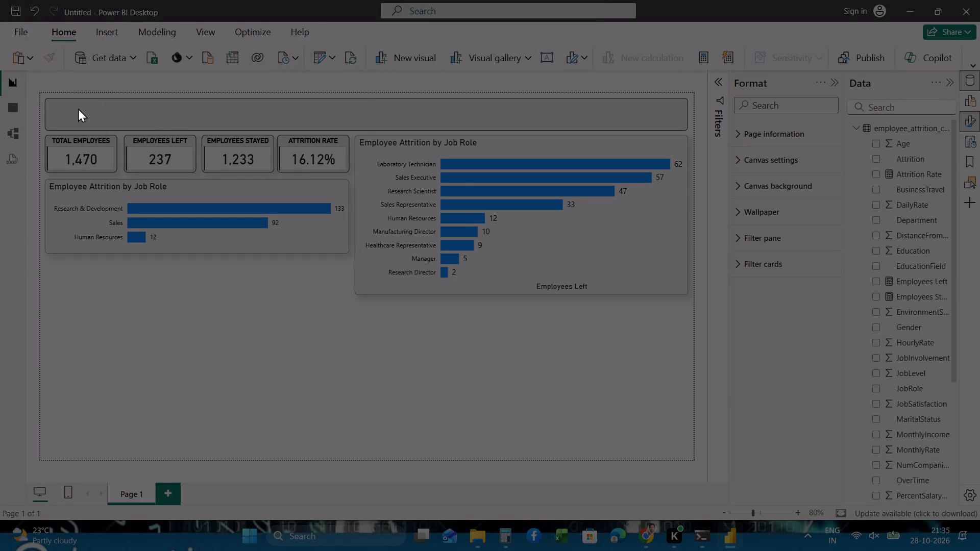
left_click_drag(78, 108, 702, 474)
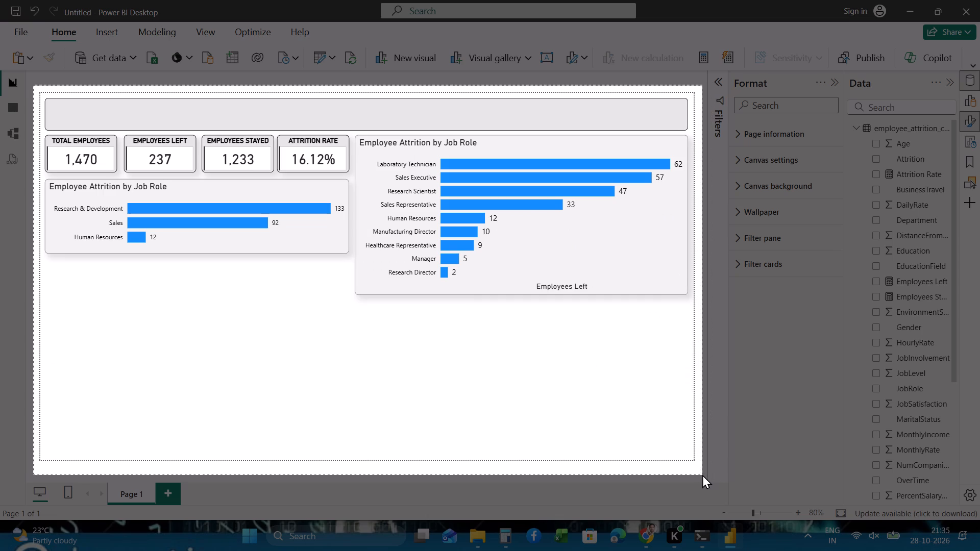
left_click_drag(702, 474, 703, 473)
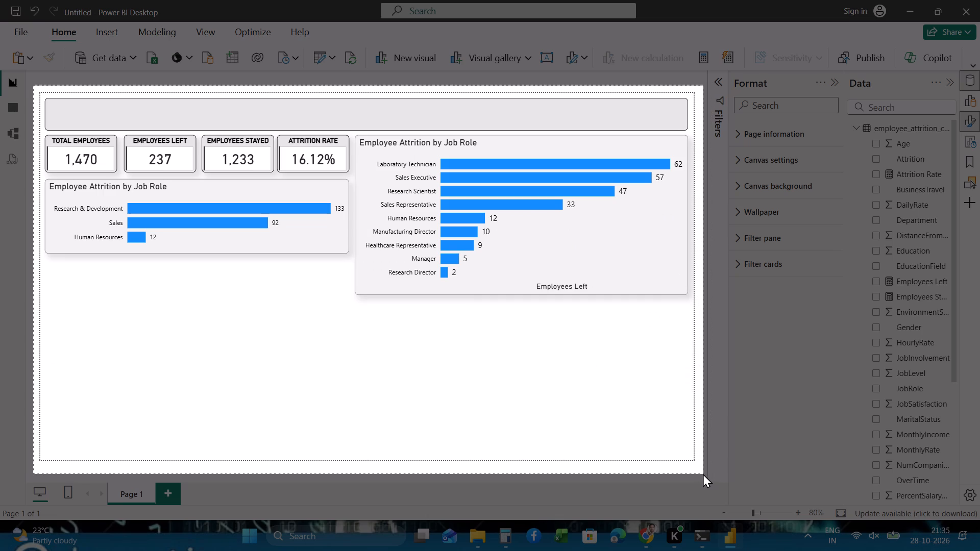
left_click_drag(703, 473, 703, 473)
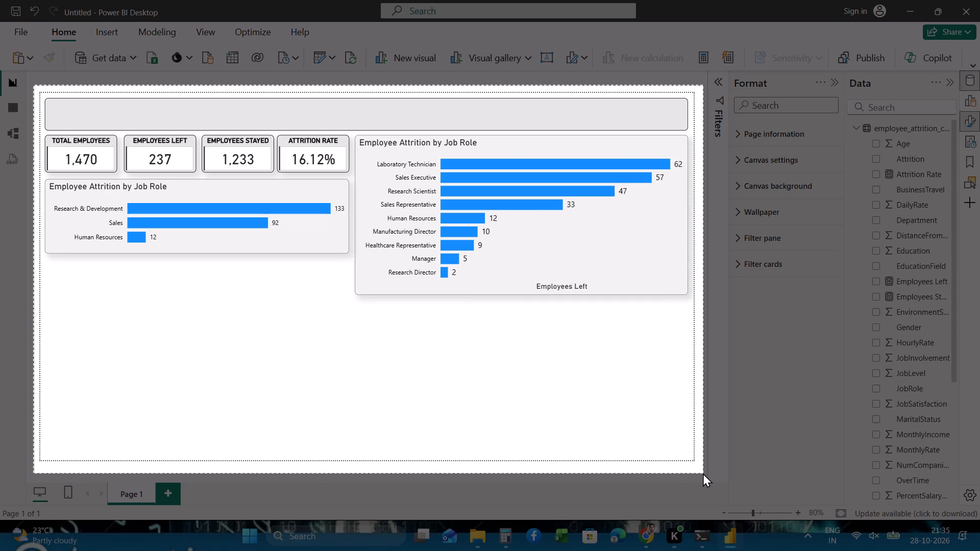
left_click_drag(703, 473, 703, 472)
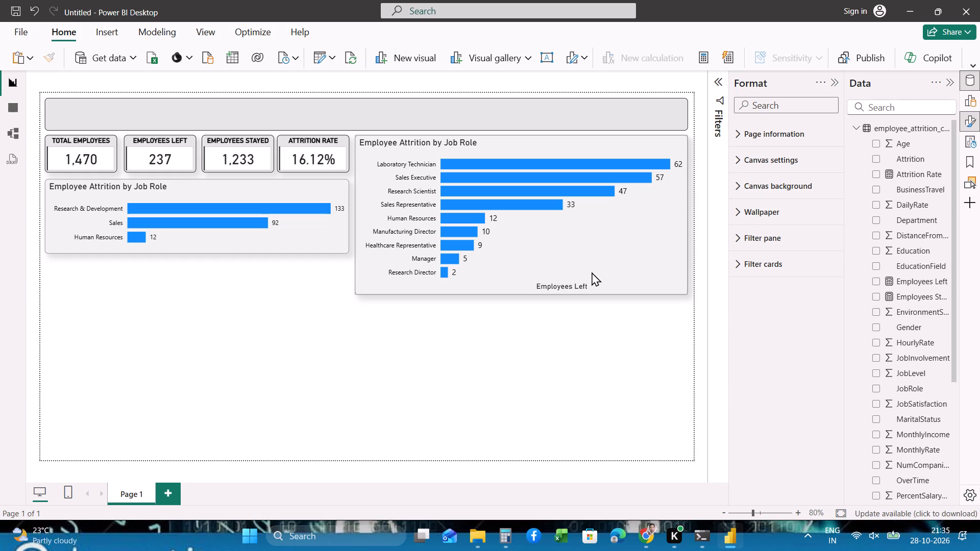
Turn off the X-axis title on the job role bar chart.
left_click(592, 272)
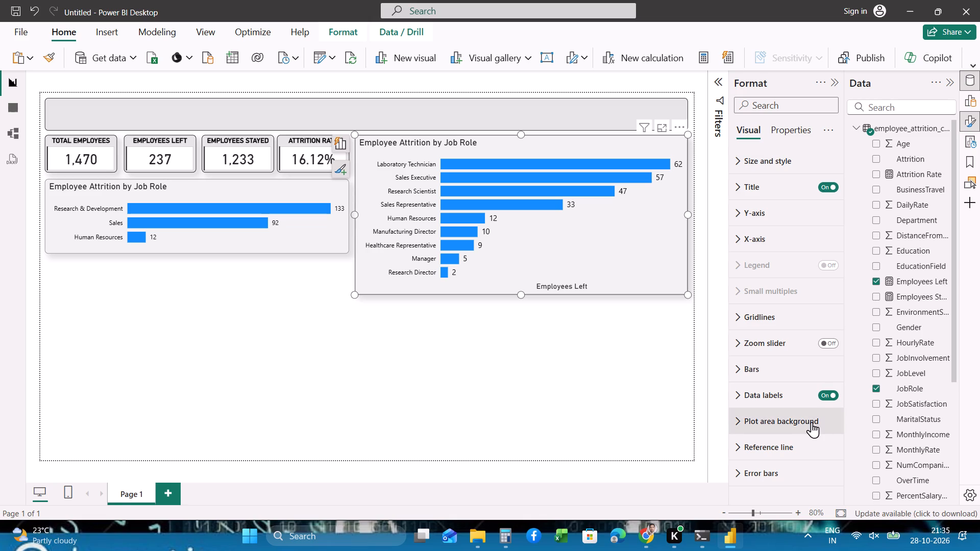
left_click(740, 234)
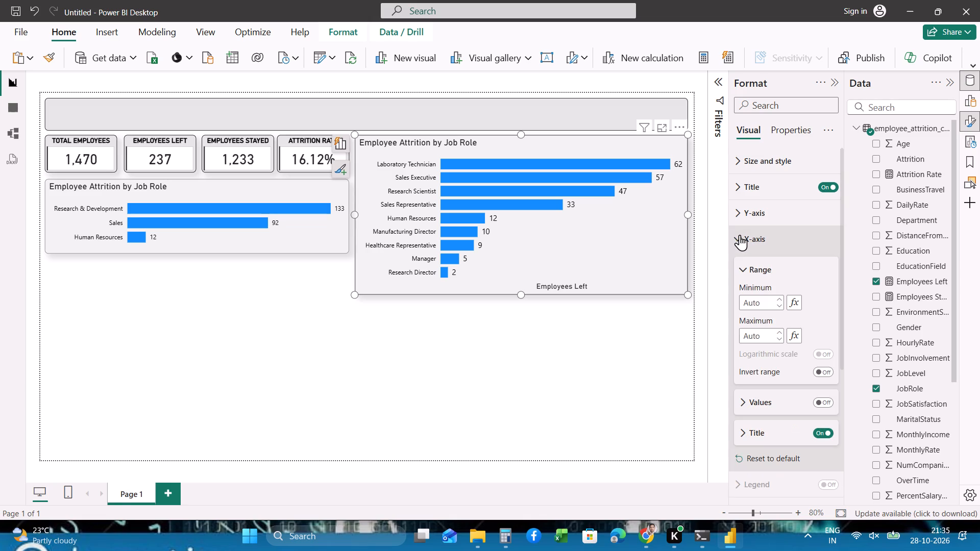
left_click(820, 433)
left_click(631, 357)
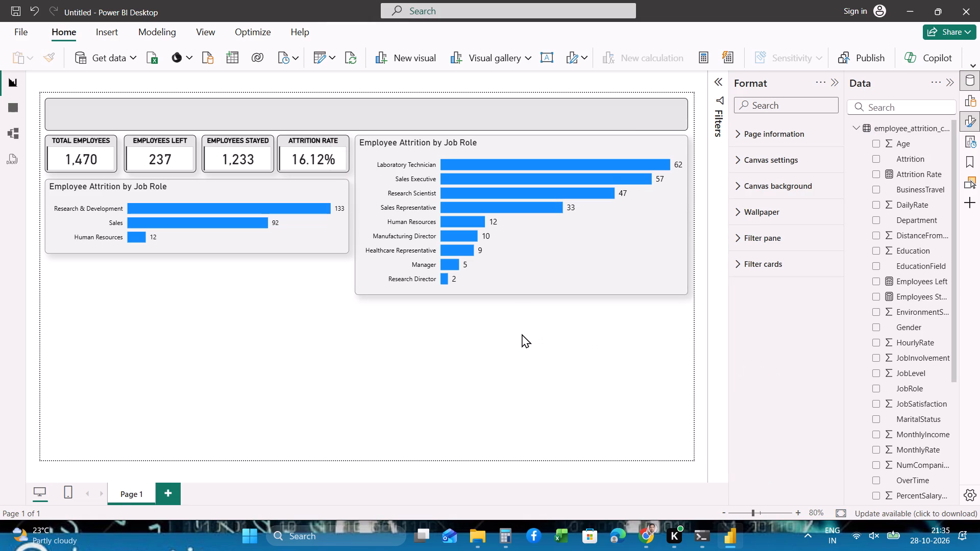
Capture a screenshot of the whole report page with the KPI cards and both bar charts.
key("Print")
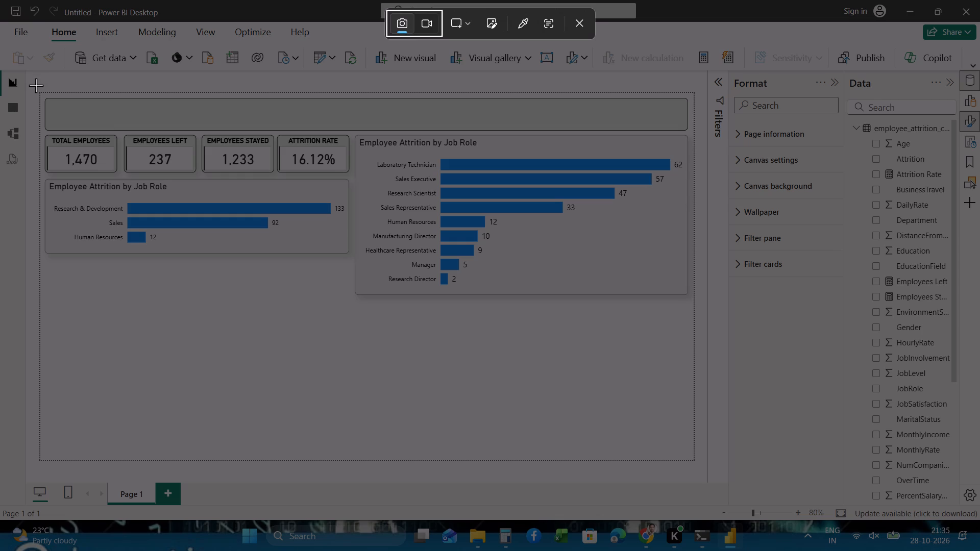
left_click_drag(36, 85, 715, 382)
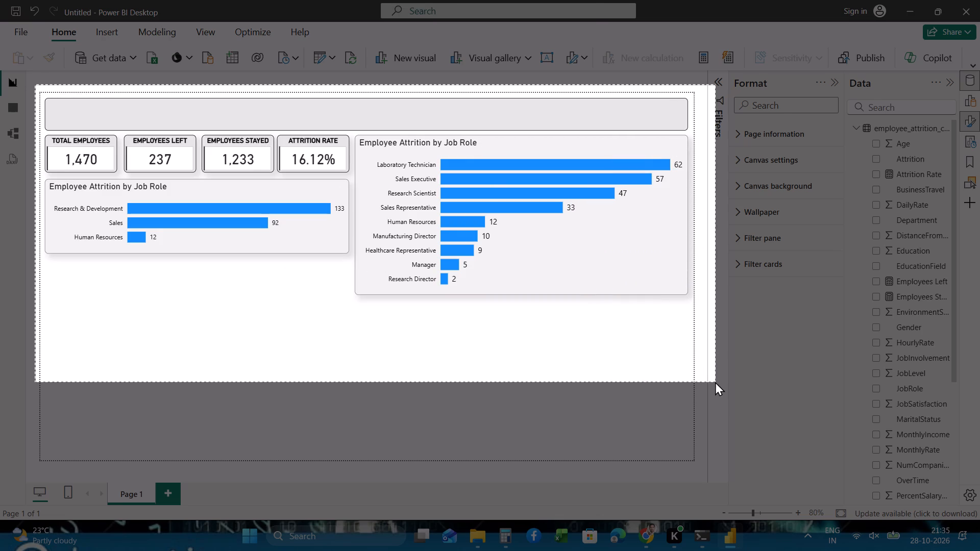
left_click_drag(715, 382, 706, 469)
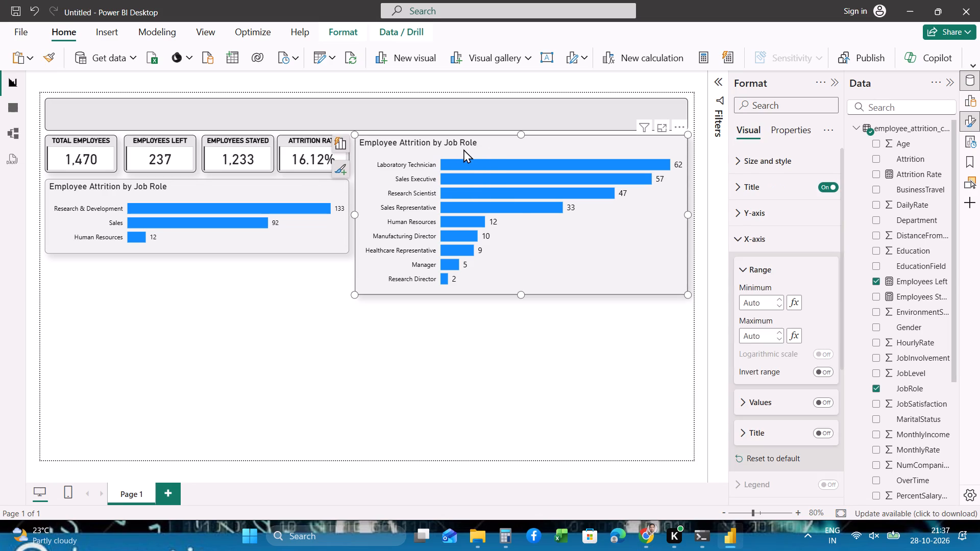
scroll(766, 351, "down", 1)
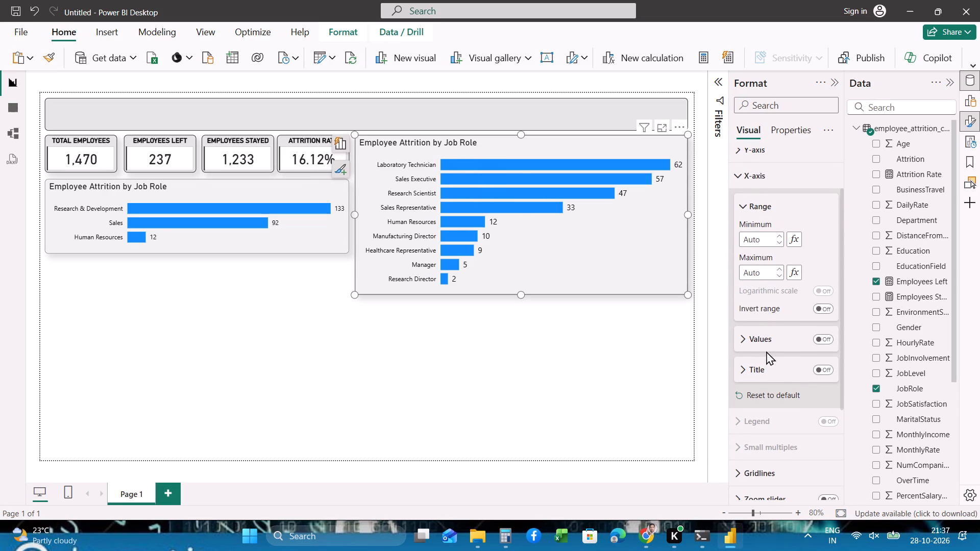
left_click(768, 374)
left_click(768, 374)
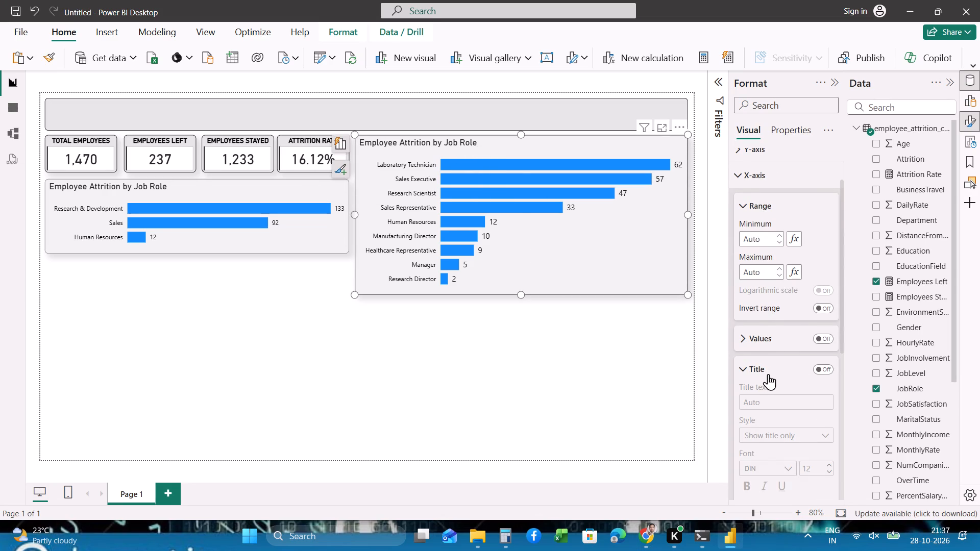
scroll(768, 374, "up", 6)
left_click(759, 187)
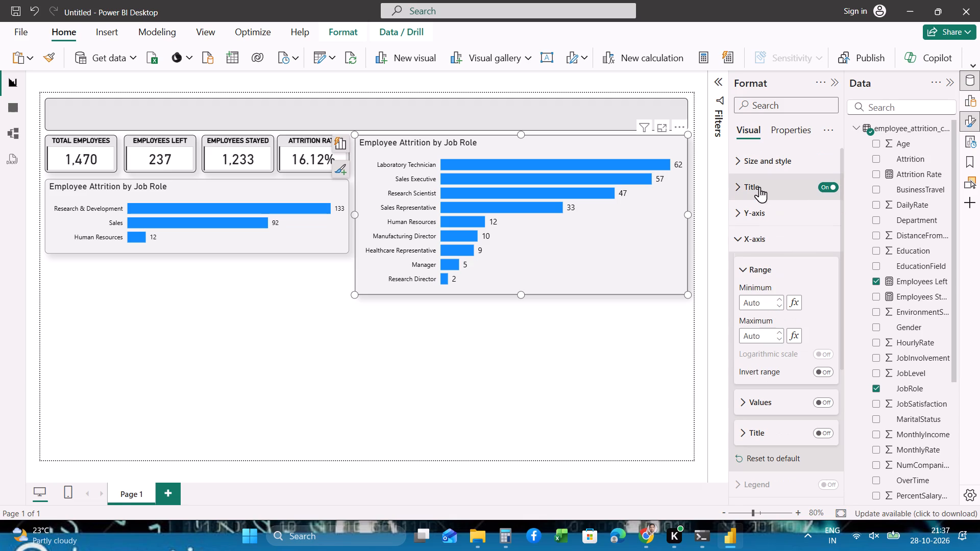
left_click(757, 254)
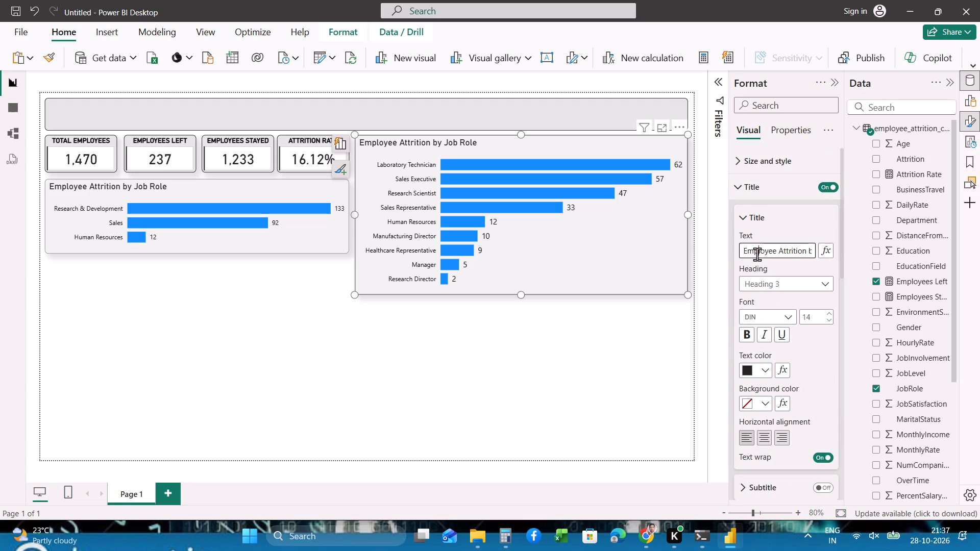
key("ctrl+a")
key("ctrl+v")
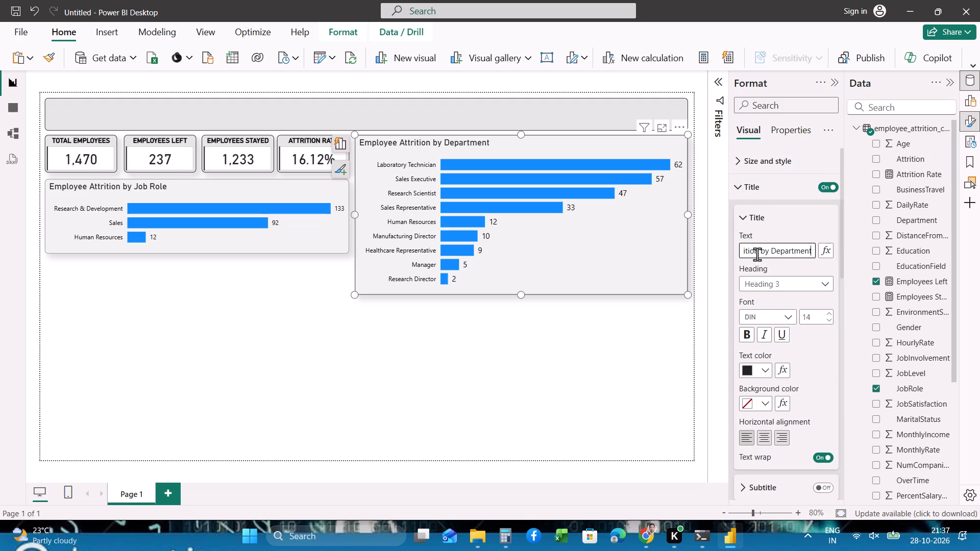
key("Return")
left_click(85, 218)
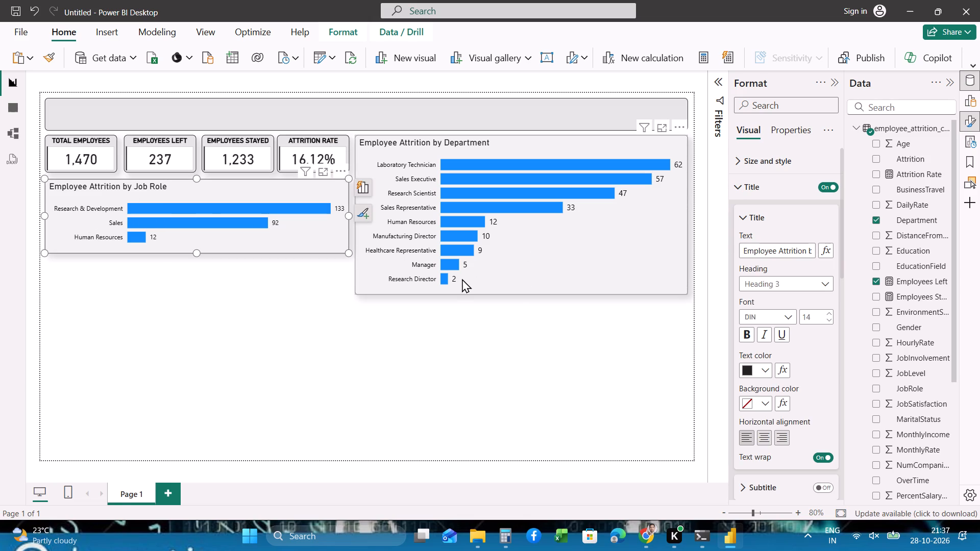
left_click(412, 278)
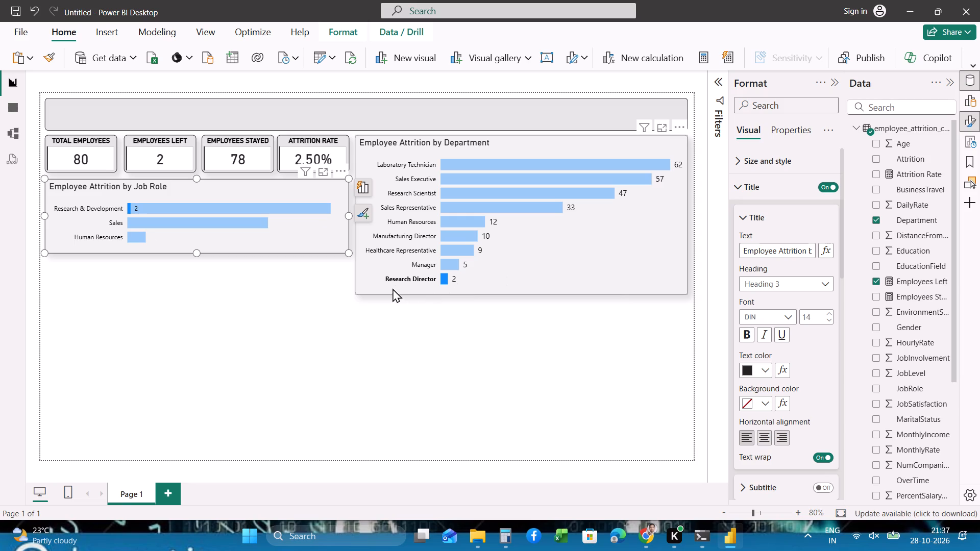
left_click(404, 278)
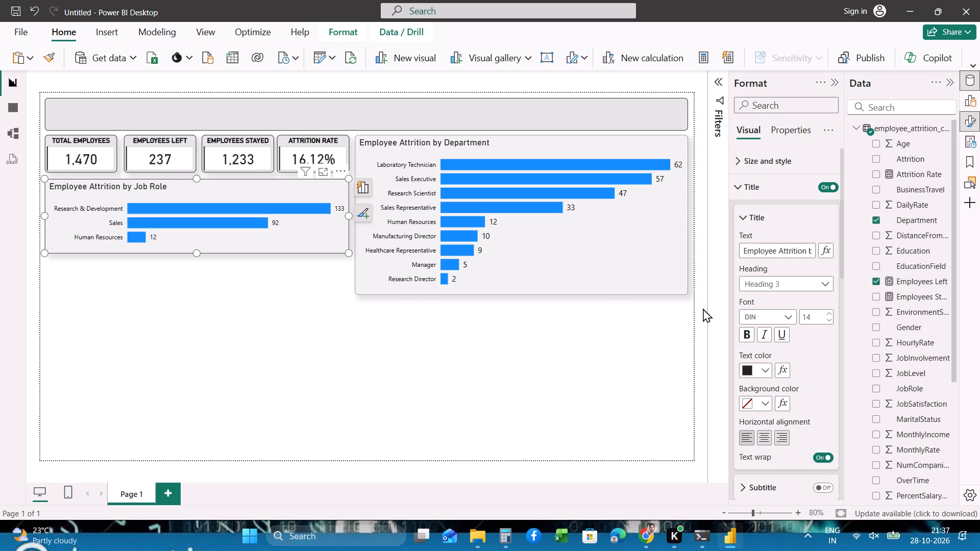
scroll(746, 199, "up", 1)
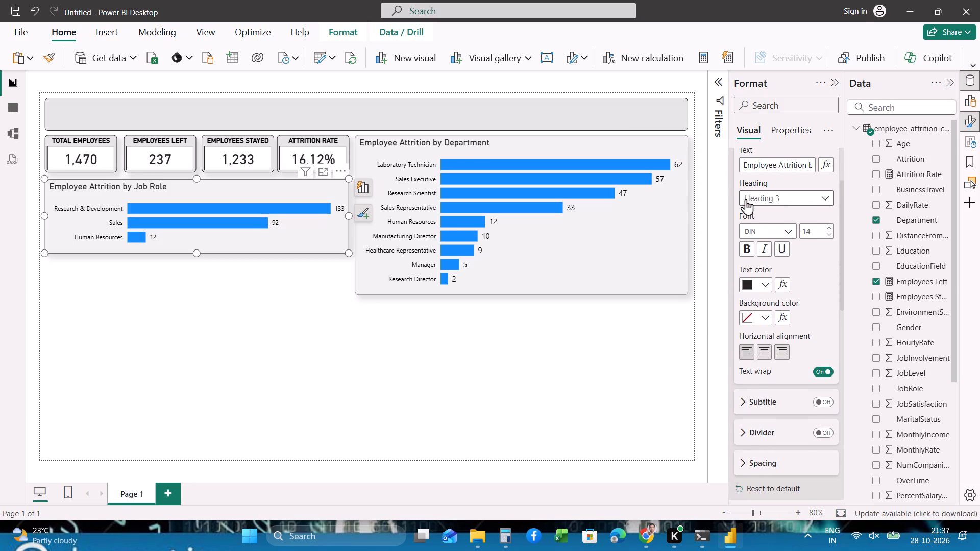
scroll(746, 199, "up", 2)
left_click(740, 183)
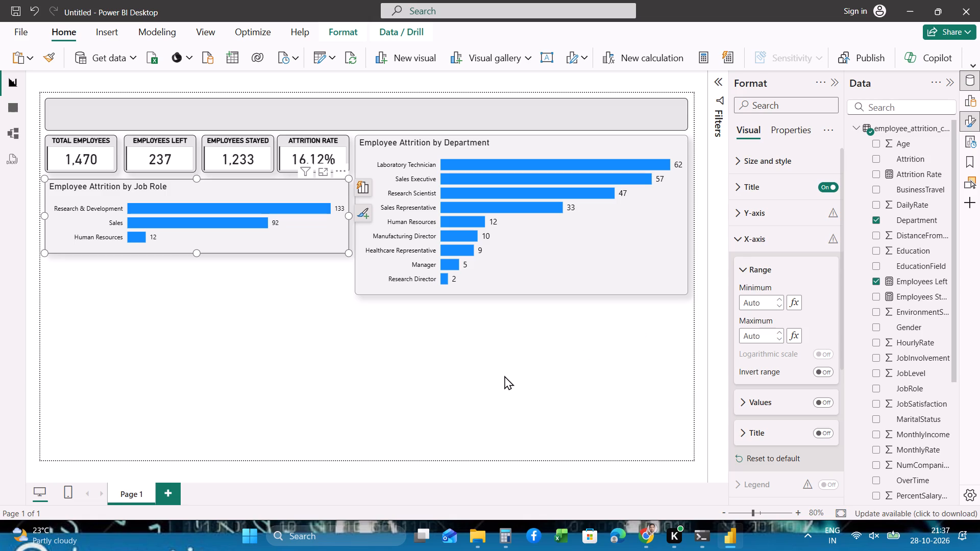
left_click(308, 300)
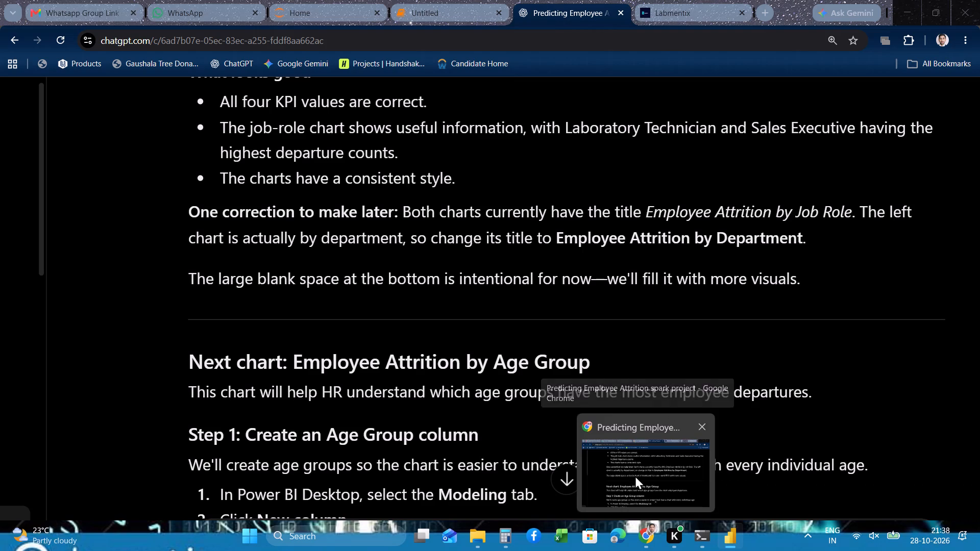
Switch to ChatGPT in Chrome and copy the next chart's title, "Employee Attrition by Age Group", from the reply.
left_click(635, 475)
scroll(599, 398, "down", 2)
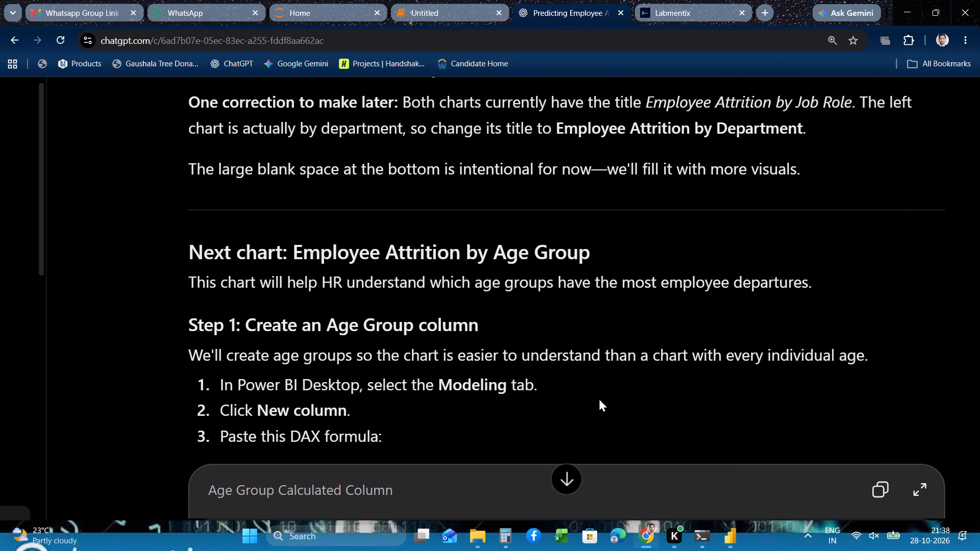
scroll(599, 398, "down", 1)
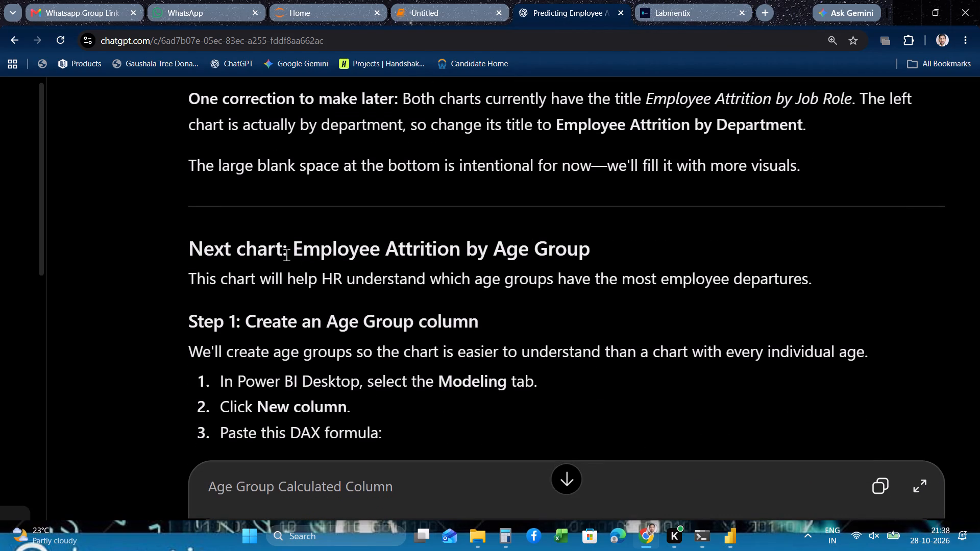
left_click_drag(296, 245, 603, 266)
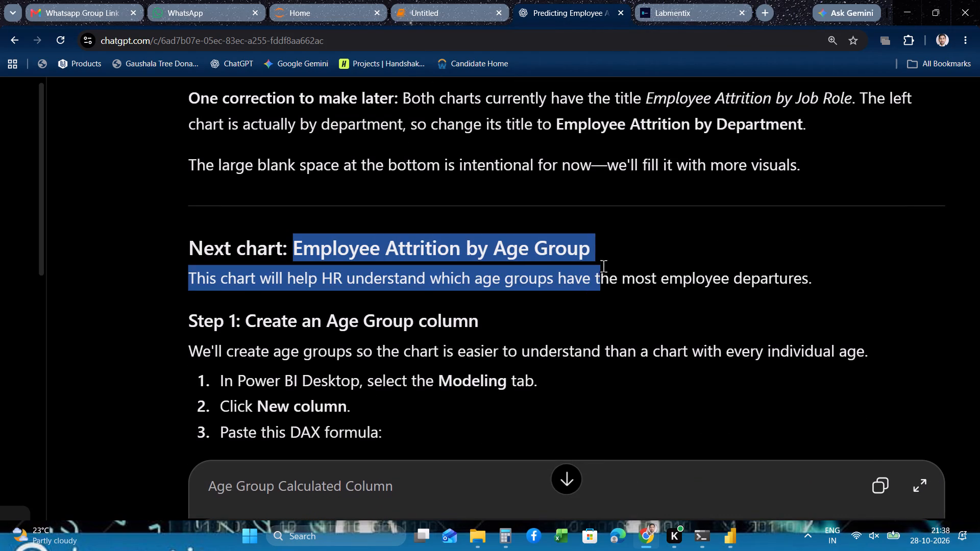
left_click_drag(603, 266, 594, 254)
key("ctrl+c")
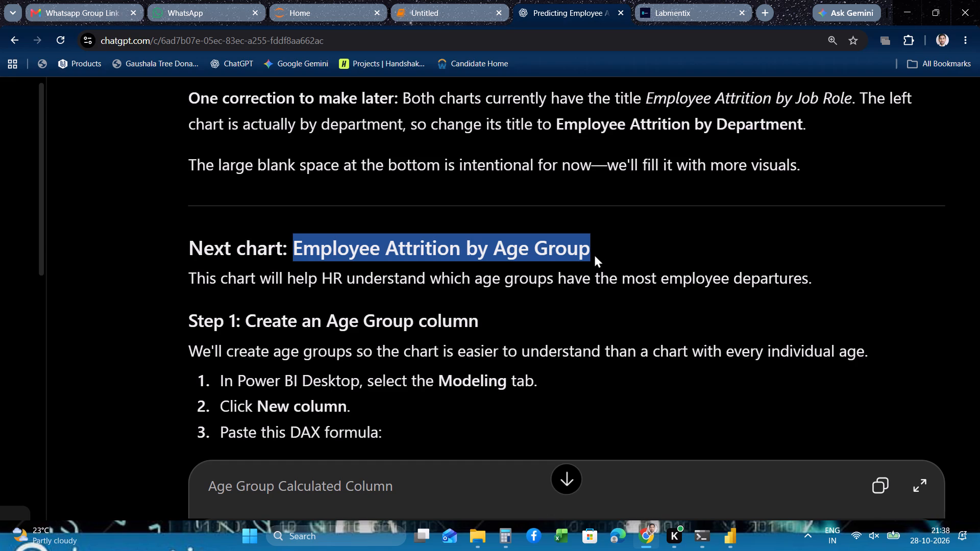
Read ChatGPT's instructions for creating the Age Group column and copy the "Age Group Calculated Column" DAX formula.
scroll(635, 283, "down", 1)
scroll(462, 286, "down", 1)
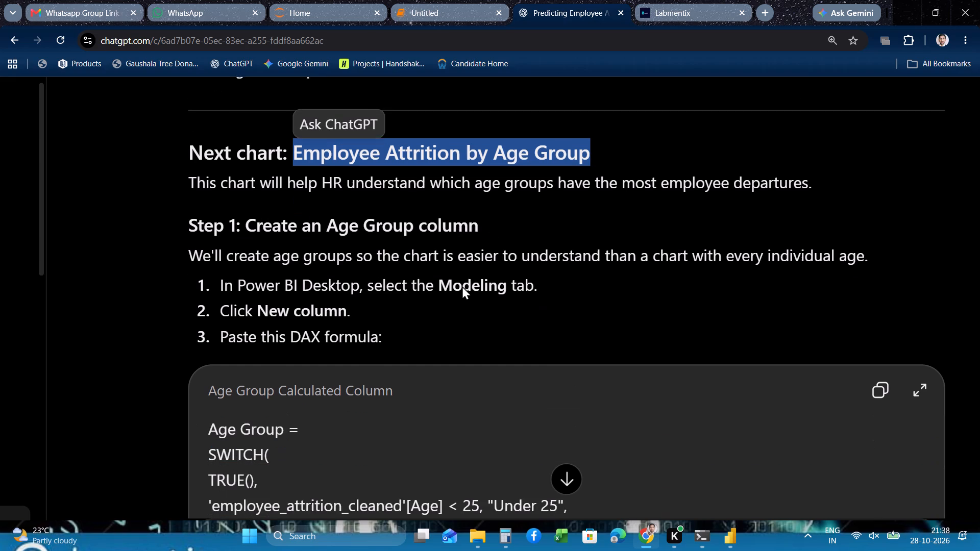
scroll(462, 286, "down", 1)
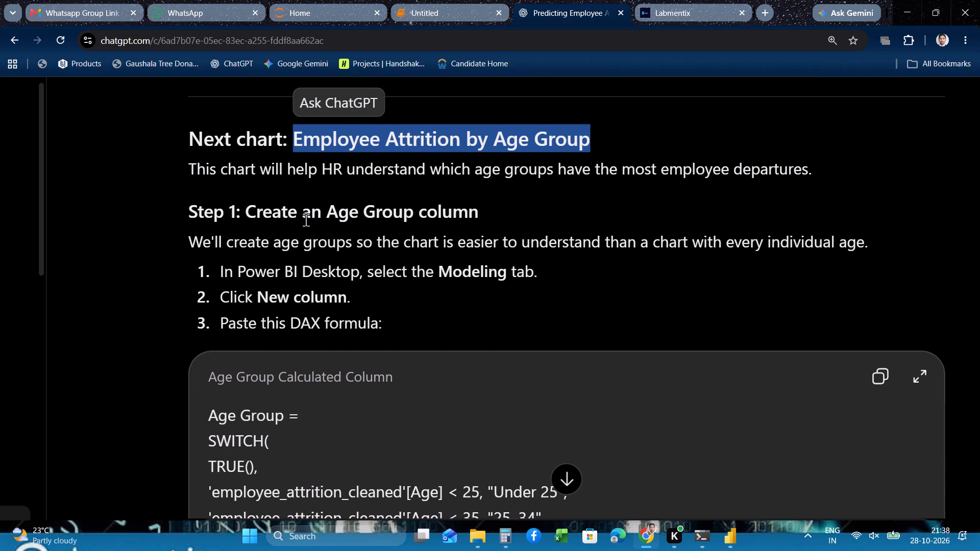
scroll(336, 214, "down", 1)
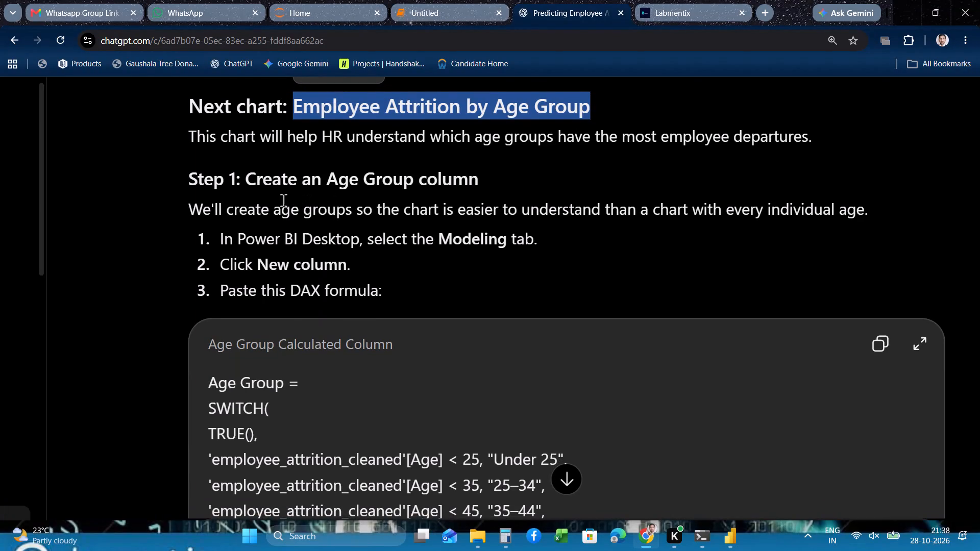
left_click(388, 241)
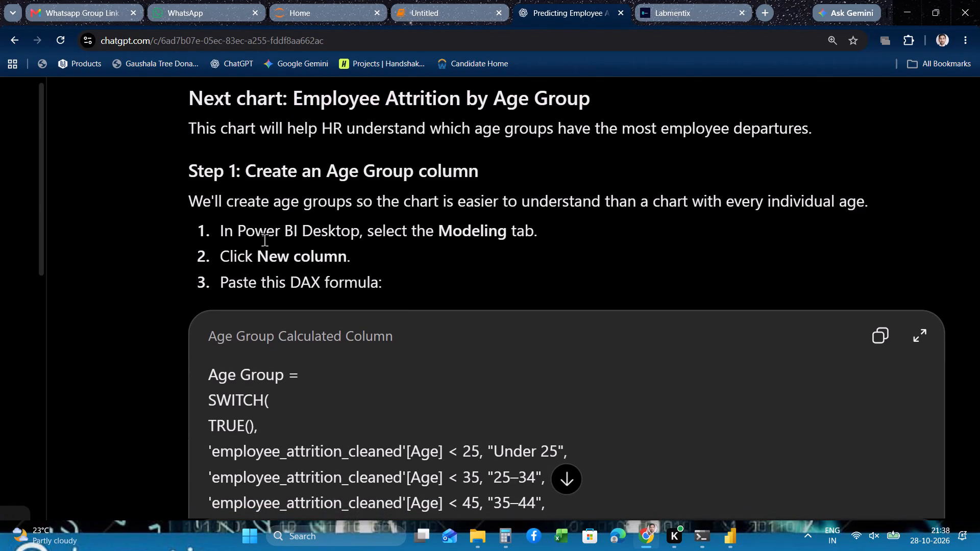
scroll(264, 240, "up", 1)
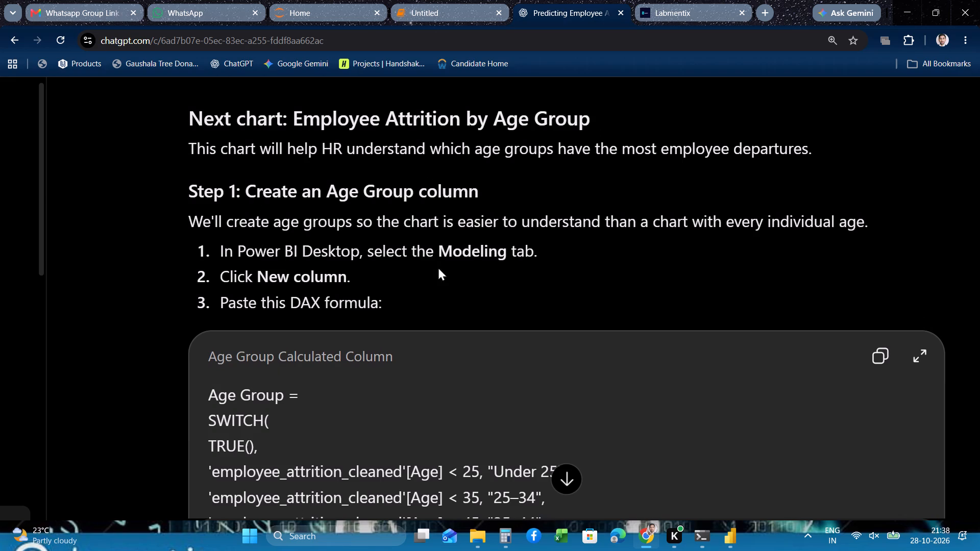
scroll(315, 282, "down", 1)
scroll(603, 346, "down", 1)
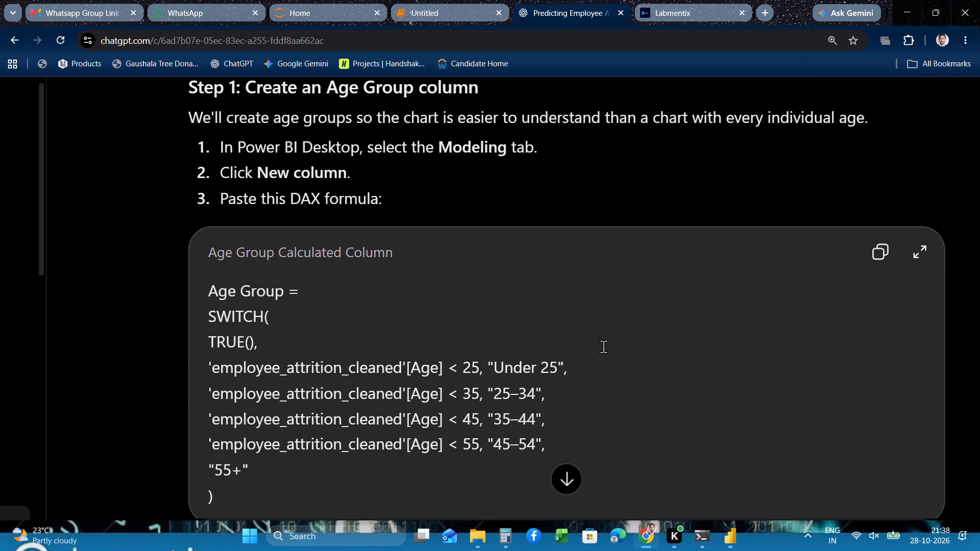
scroll(603, 346, "down", 1)
left_click(880, 249)
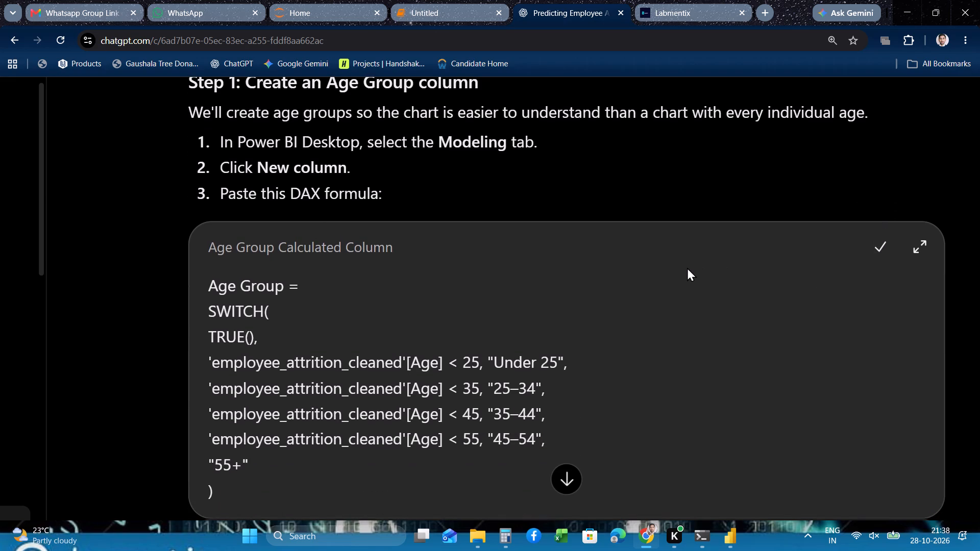
scroll(687, 267, "down", 3)
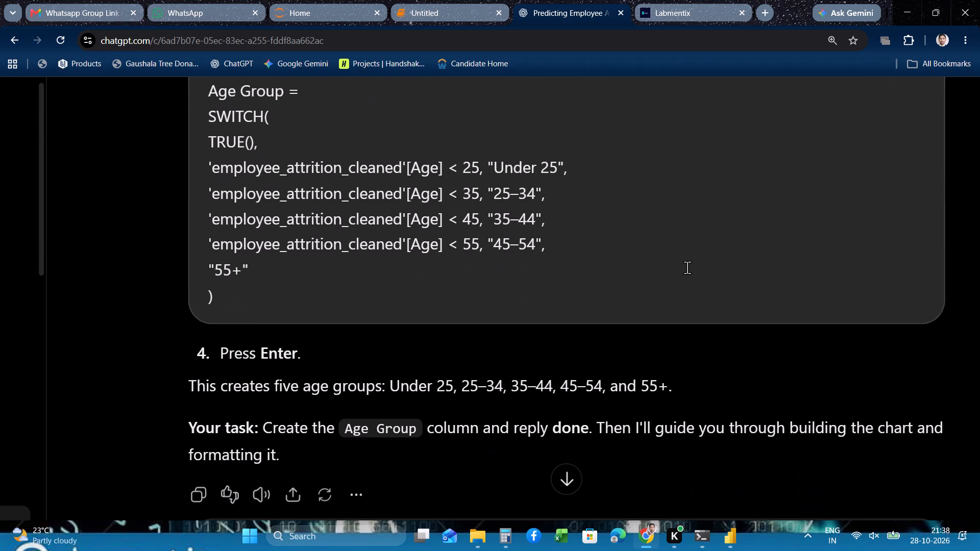
scroll(687, 267, "down", 1)
scroll(660, 373, "down", 1)
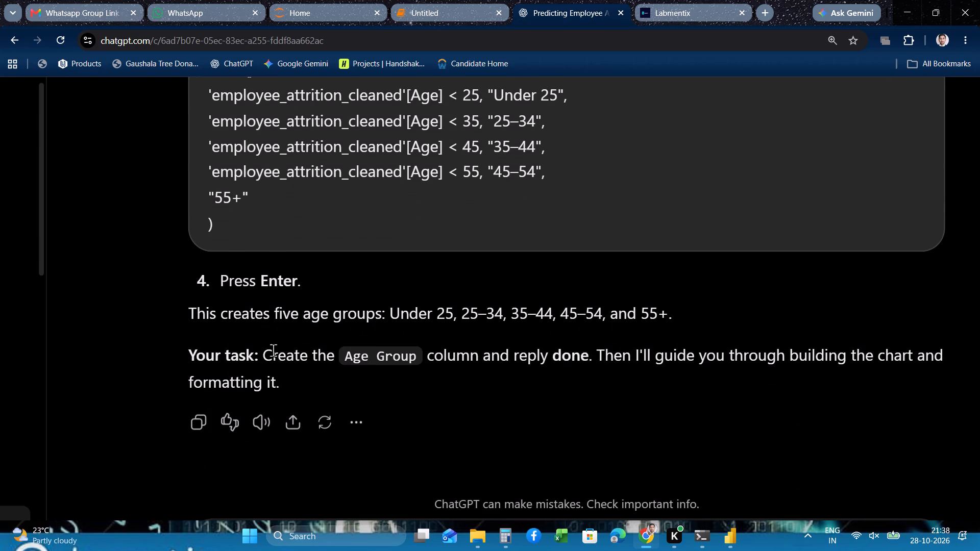
scroll(557, 361, "left", 1)
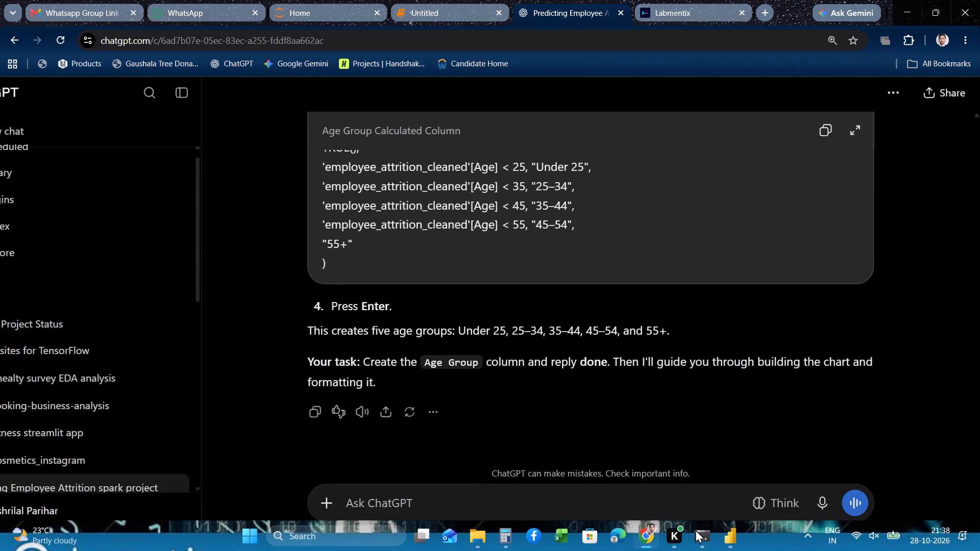
Switch to Power BI Desktop and look through the modeling, insert and data table commands for a way to add a new column.
left_click(713, 475)
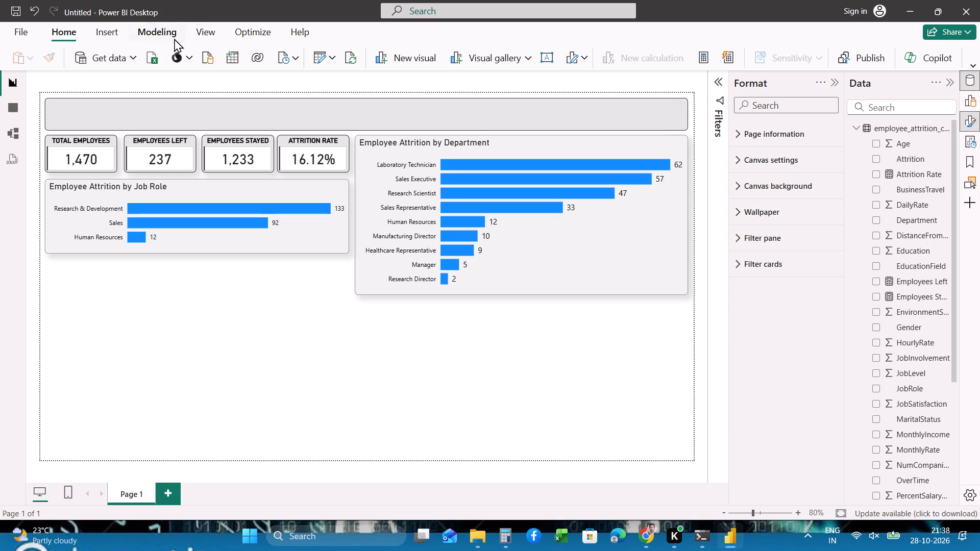
left_click(173, 37)
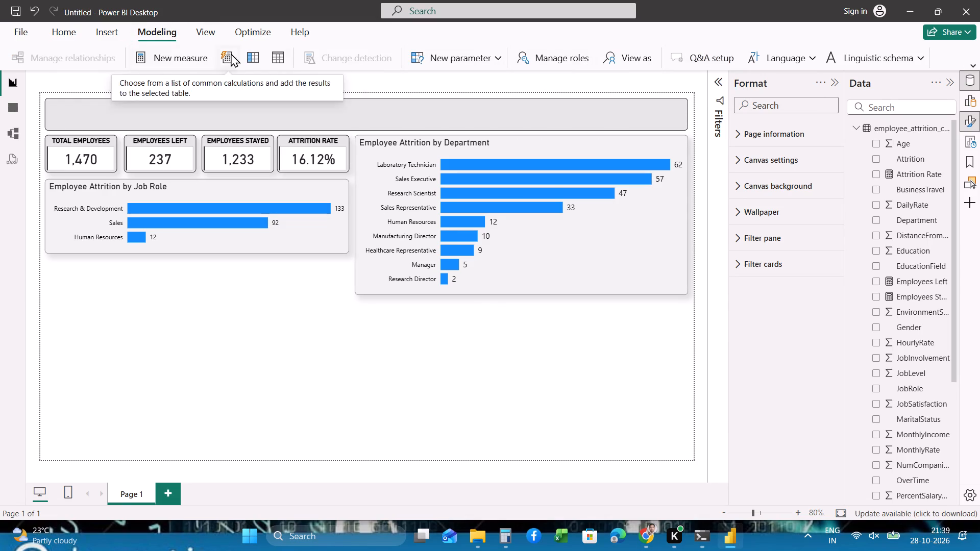
left_click(503, 58)
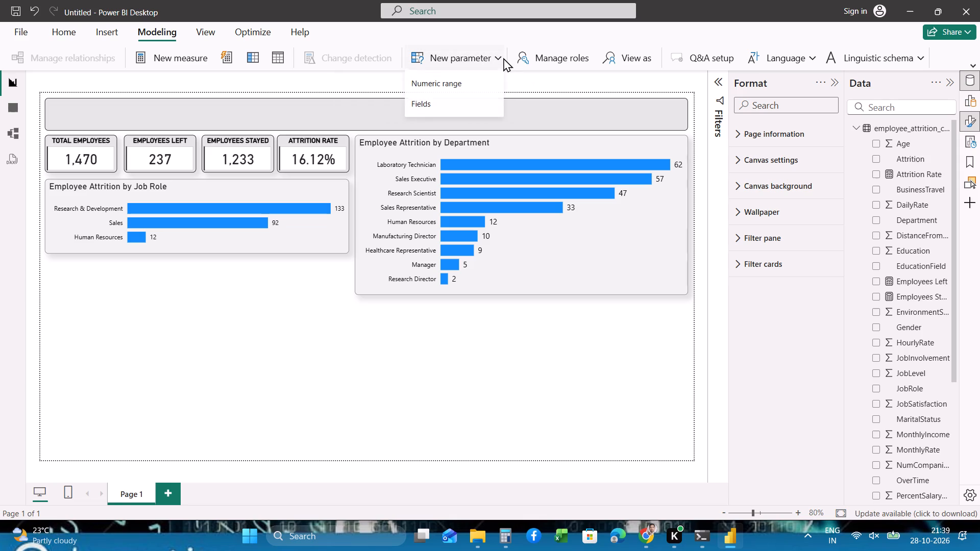
left_click(502, 58)
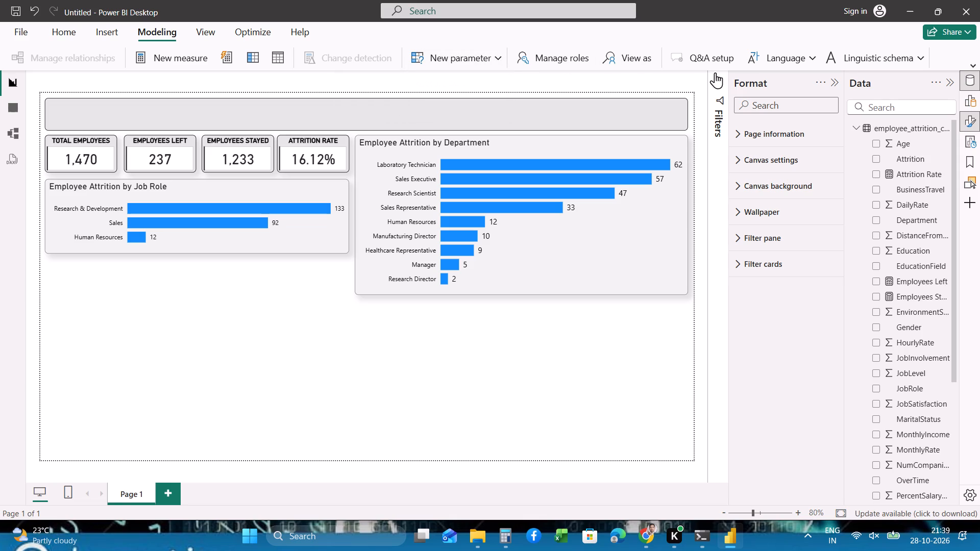
left_click(116, 32)
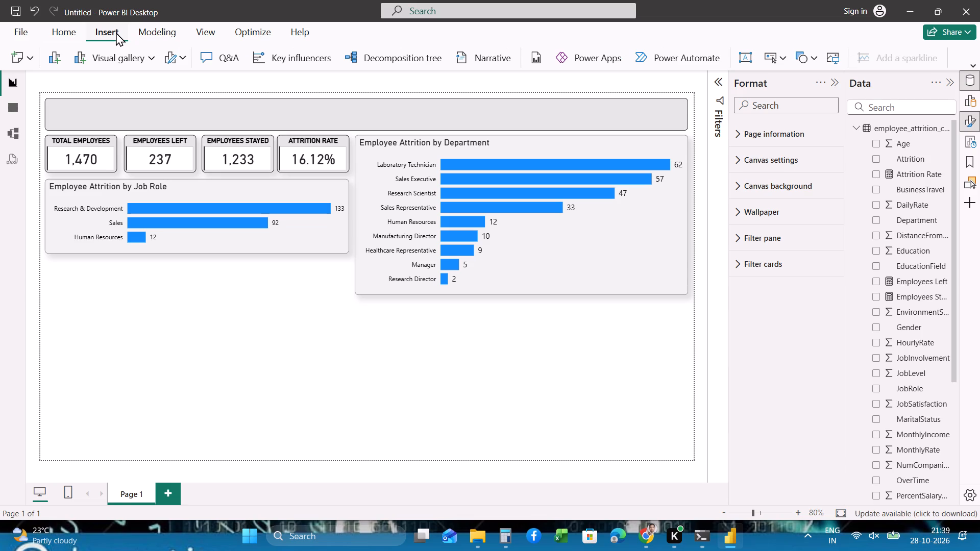
left_click(10, 231)
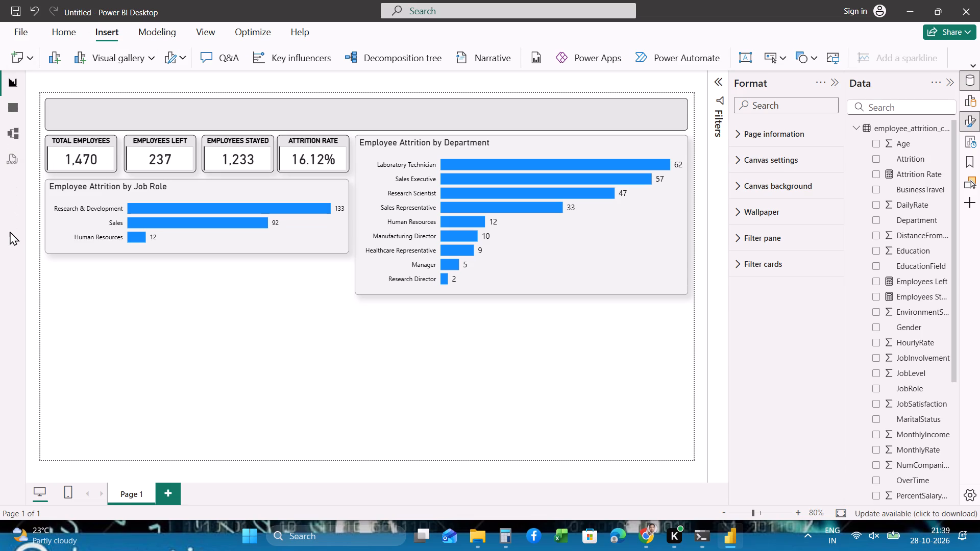
right_click(10, 231)
right_click(12, 235)
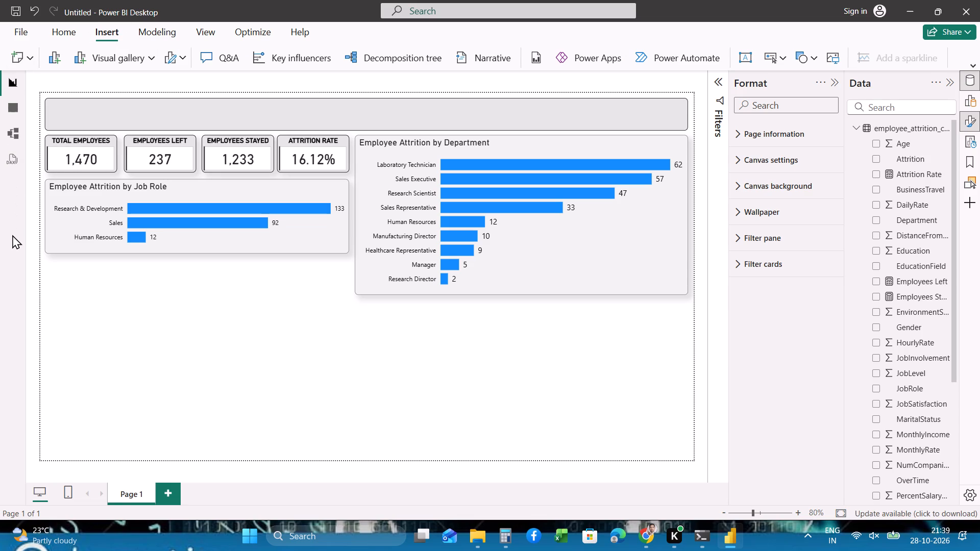
right_click(12, 235)
right_click(837, 374)
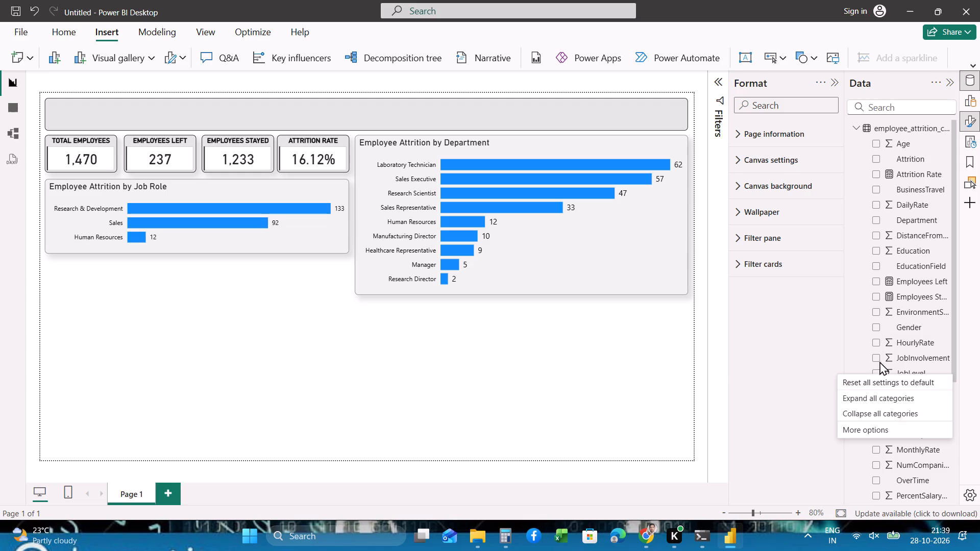
left_click(979, 420)
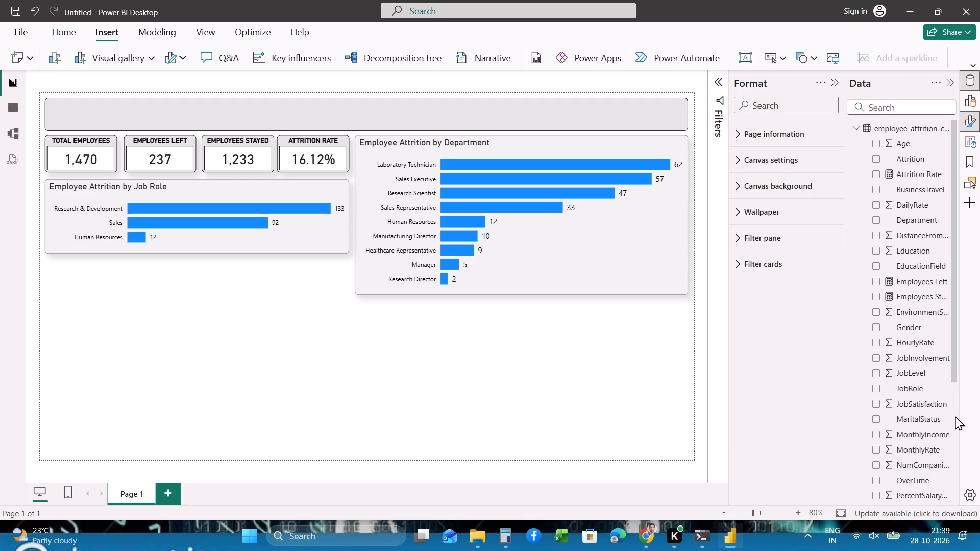
right_click(955, 416)
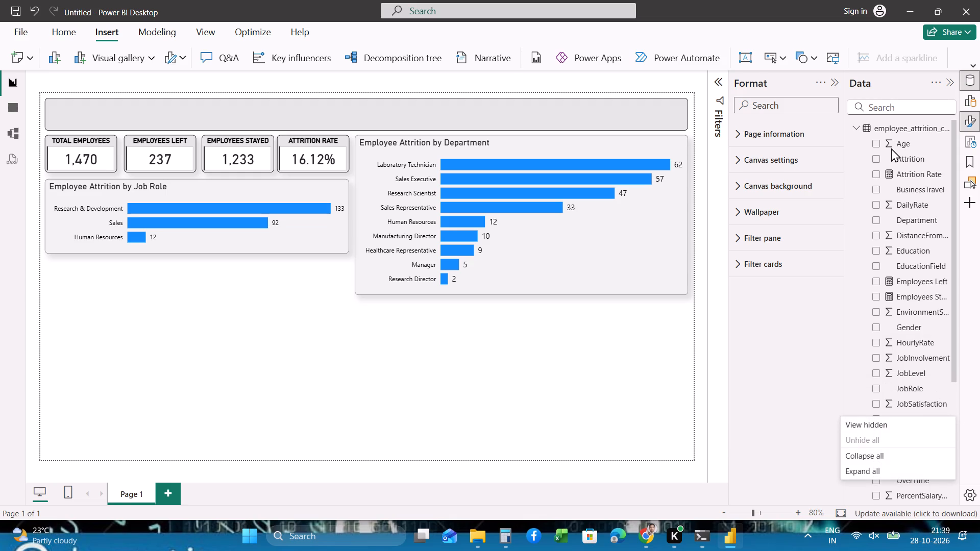
left_click(859, 123)
right_click(886, 163)
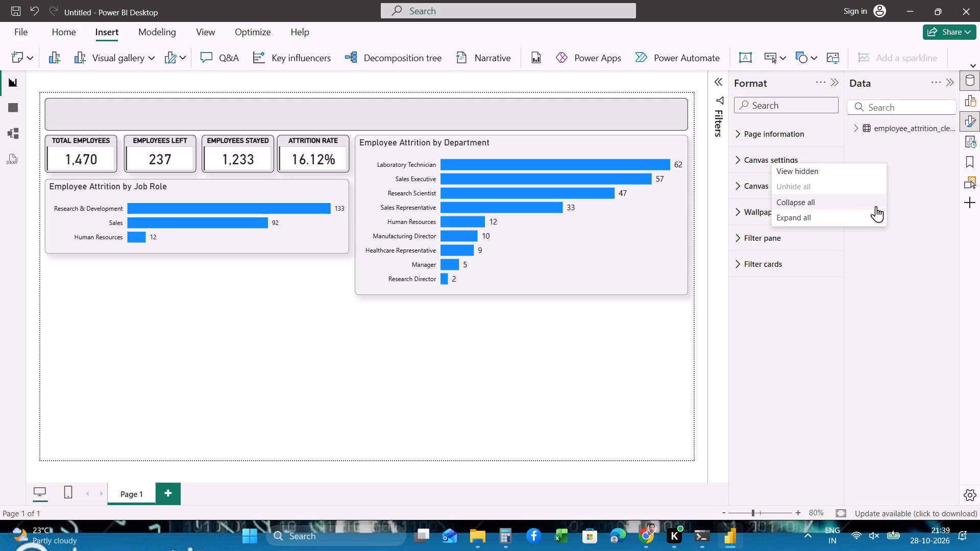
left_click(918, 258)
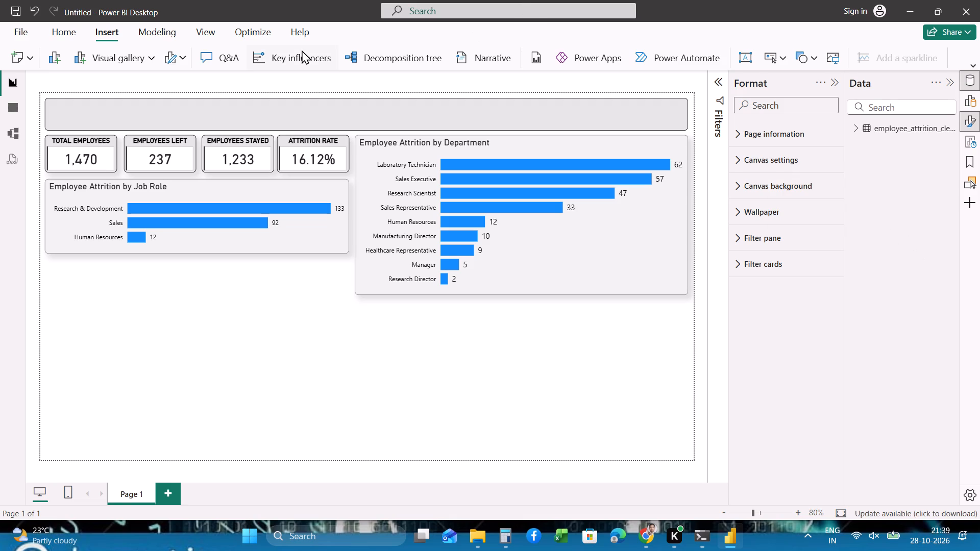
left_click(187, 52)
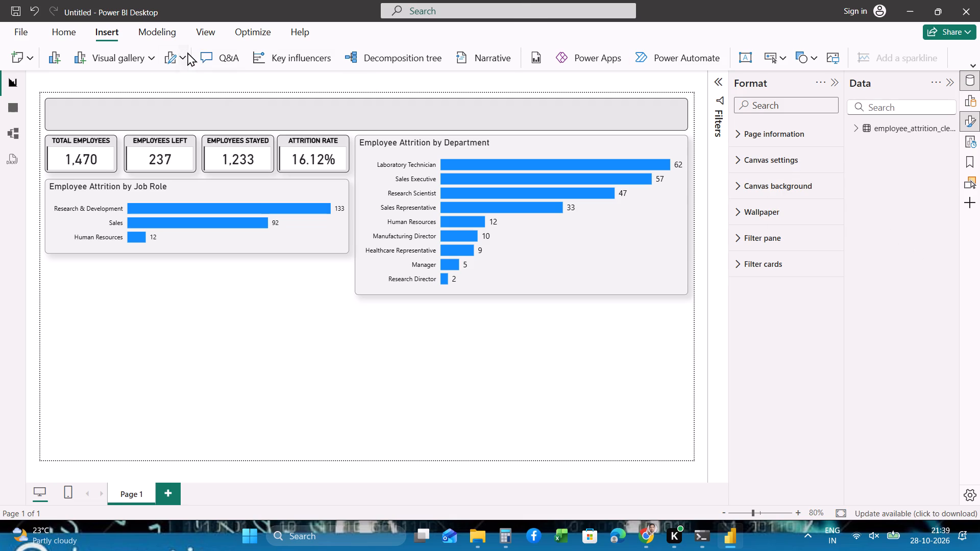
left_click(187, 52)
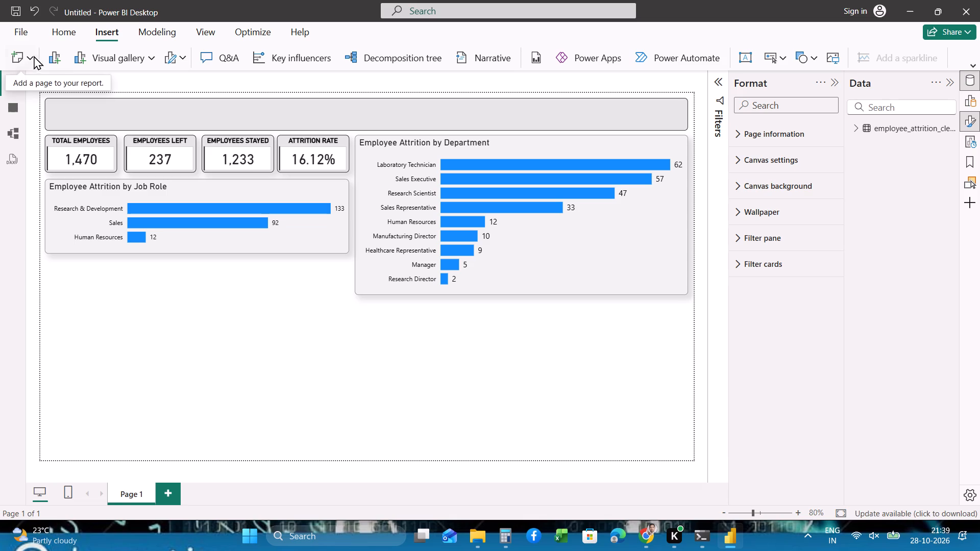
left_click(158, 34)
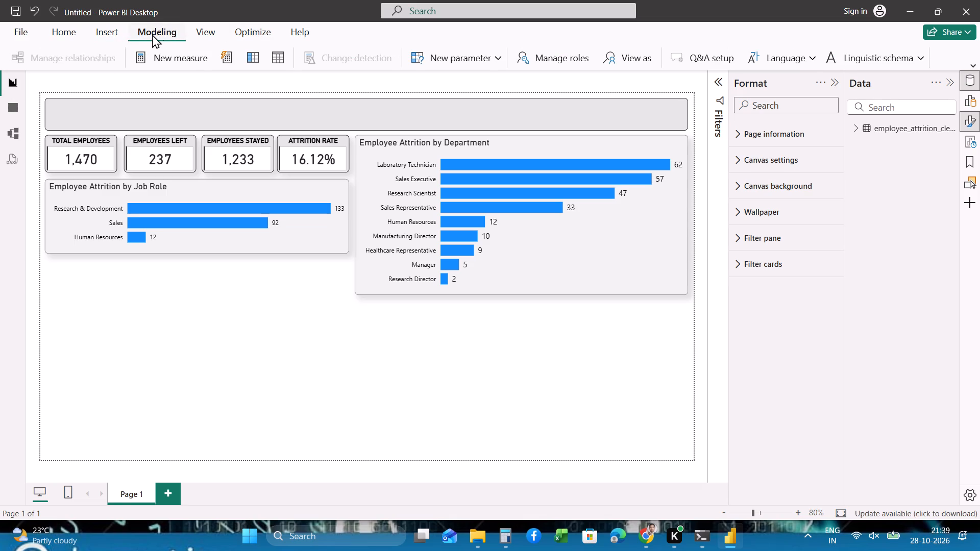
left_click(115, 28)
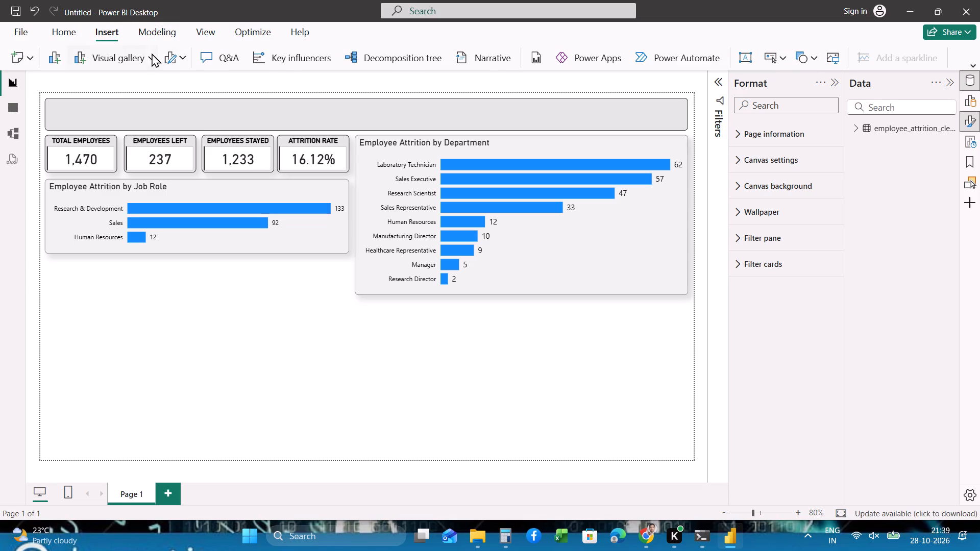
left_click(152, 31)
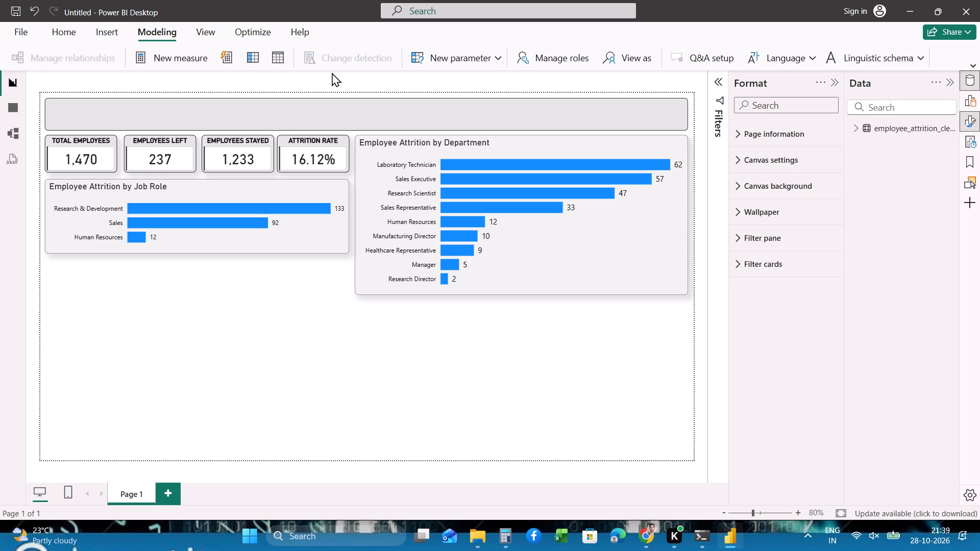
left_click(500, 60)
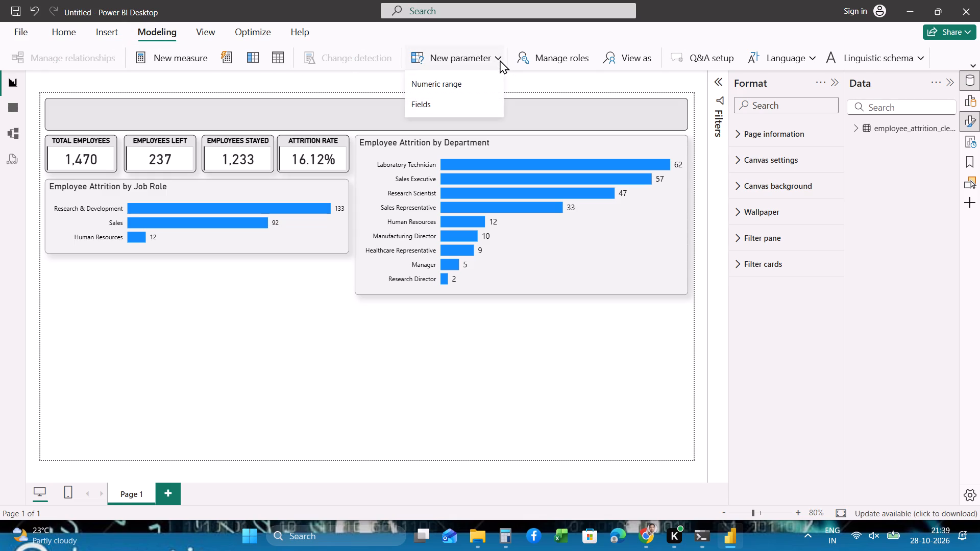
left_click(500, 60)
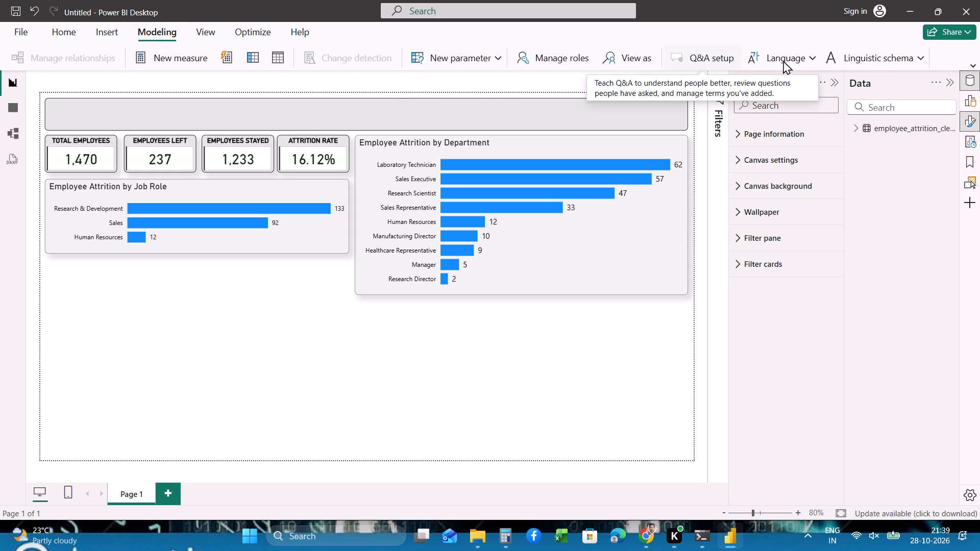
left_click(815, 60)
left_click(815, 60)
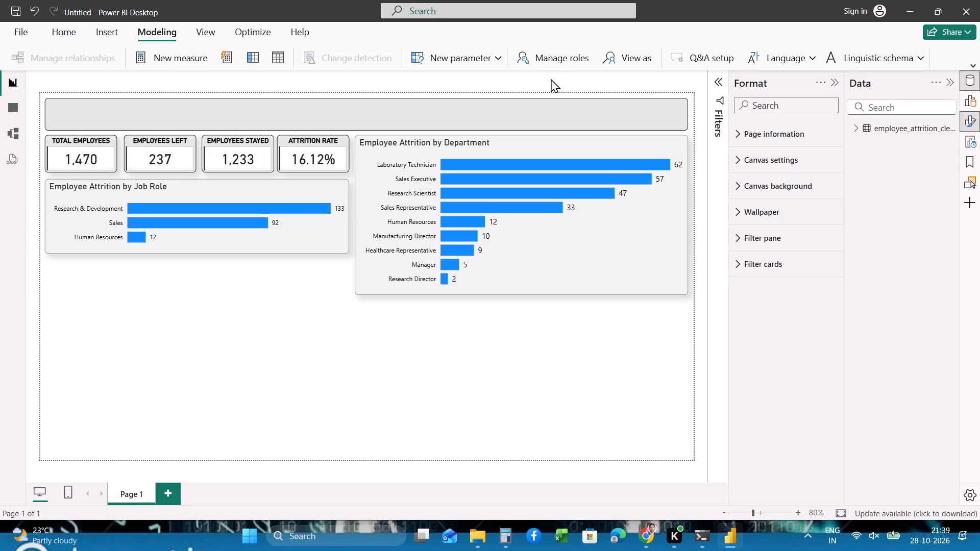
Capture a screenshot of the Power BI report window with its modeling commands showing.
key("Print")
left_click_drag(0, 0, 979, 510)
left_click(649, 491)
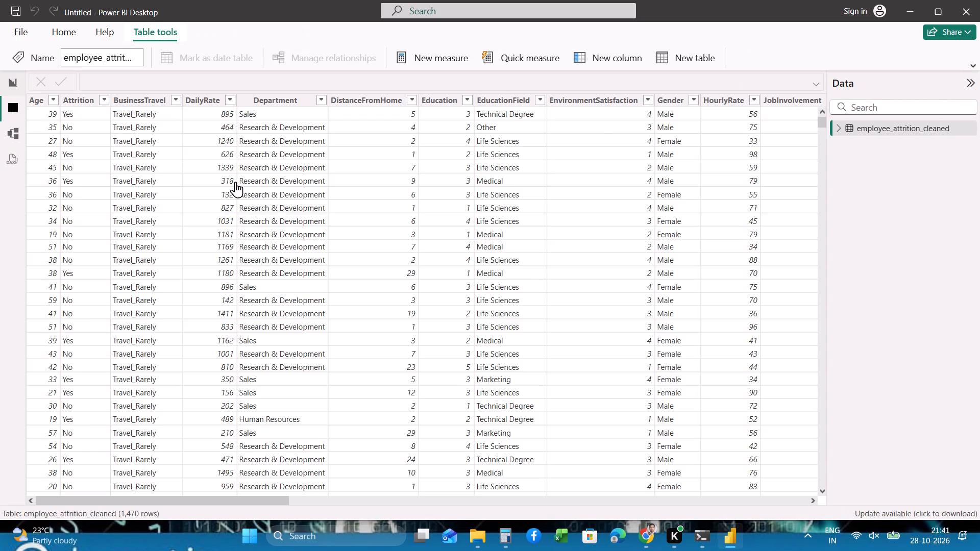
scroll(596, 119, "left", 19)
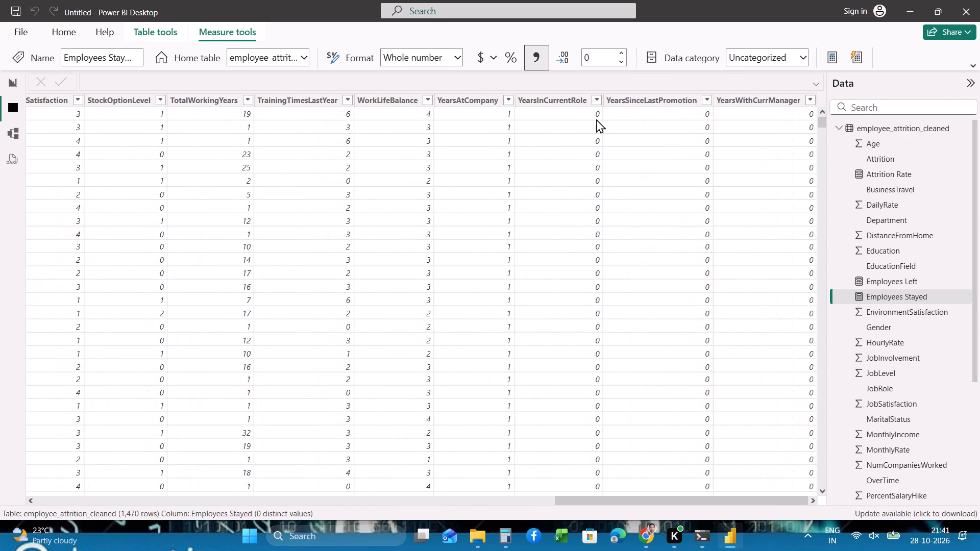
scroll(596, 119, "left", 13)
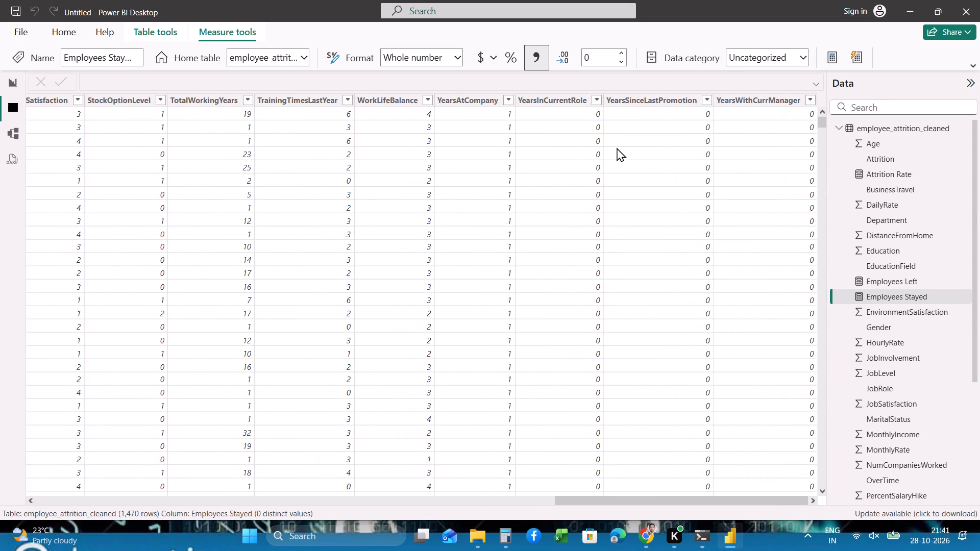
Add an Age Group calculated column using the copied SWITCH formula with groups Under 25, 25–34, 35–44, 45–54 and 55+.
right_click(743, 87)
right_click(764, 151)
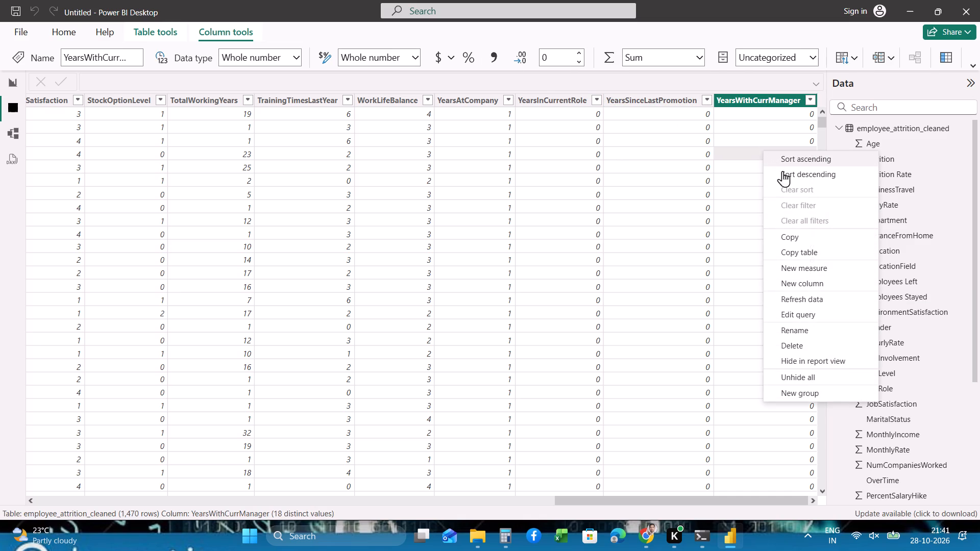
left_click(810, 285)
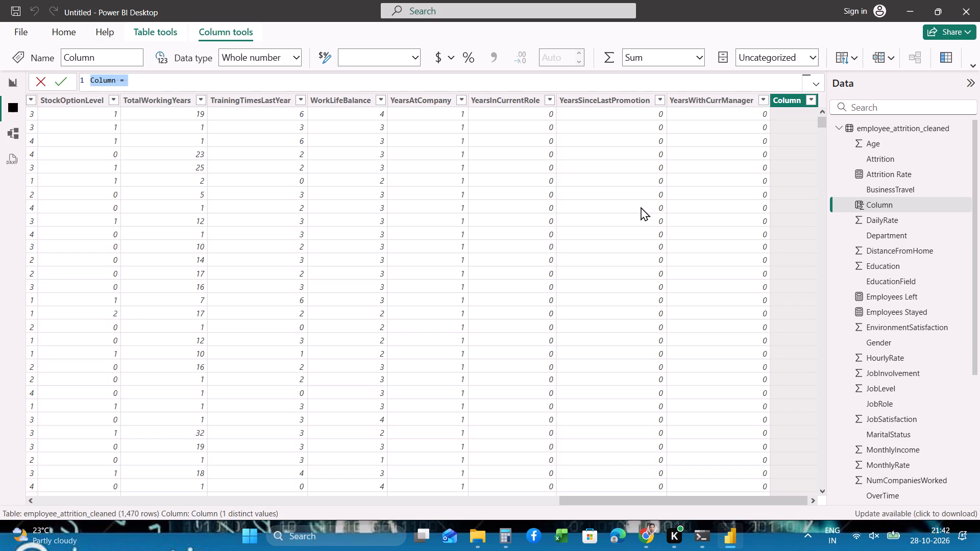
key("ctrl+v")
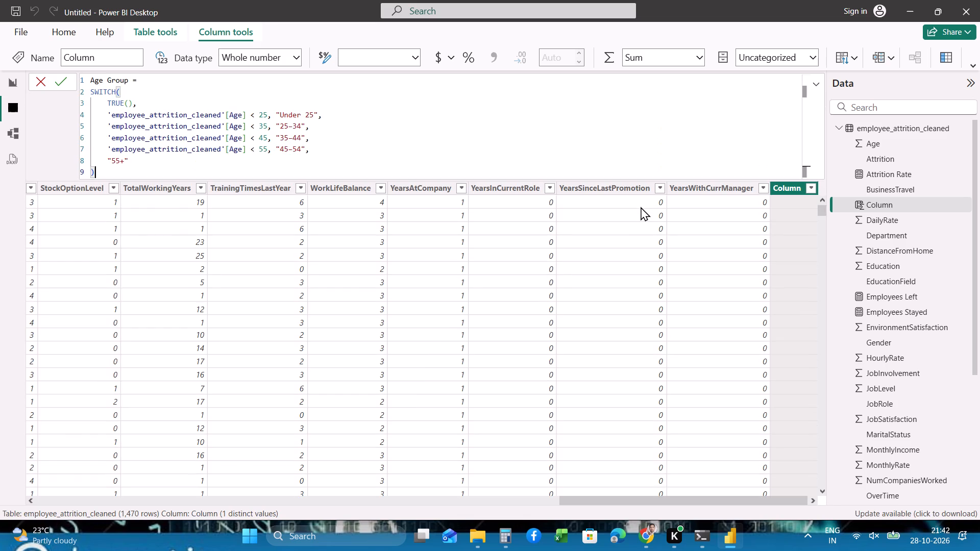
key("Return")
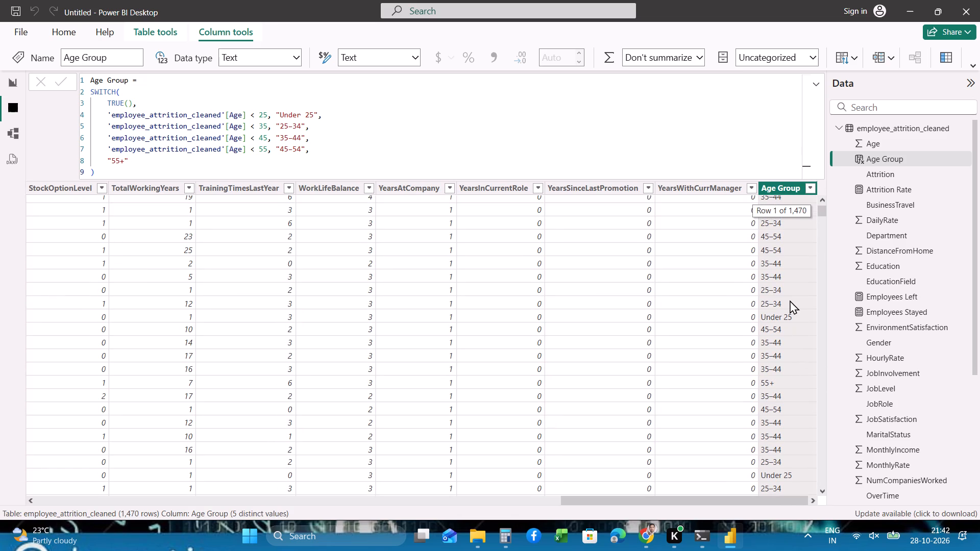
Capture a screenshot of the data table area showing the Age Group column from its first rows.
scroll(789, 298, "up", 2)
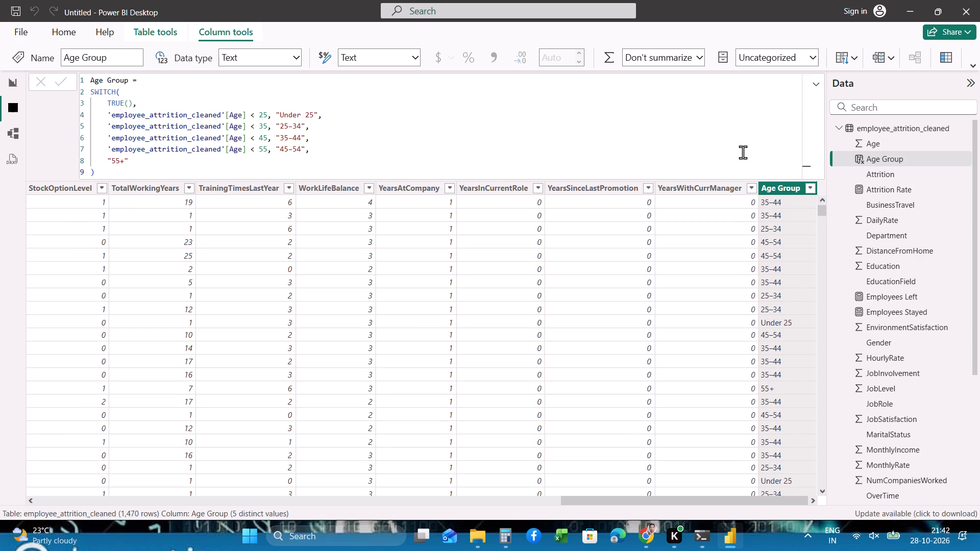